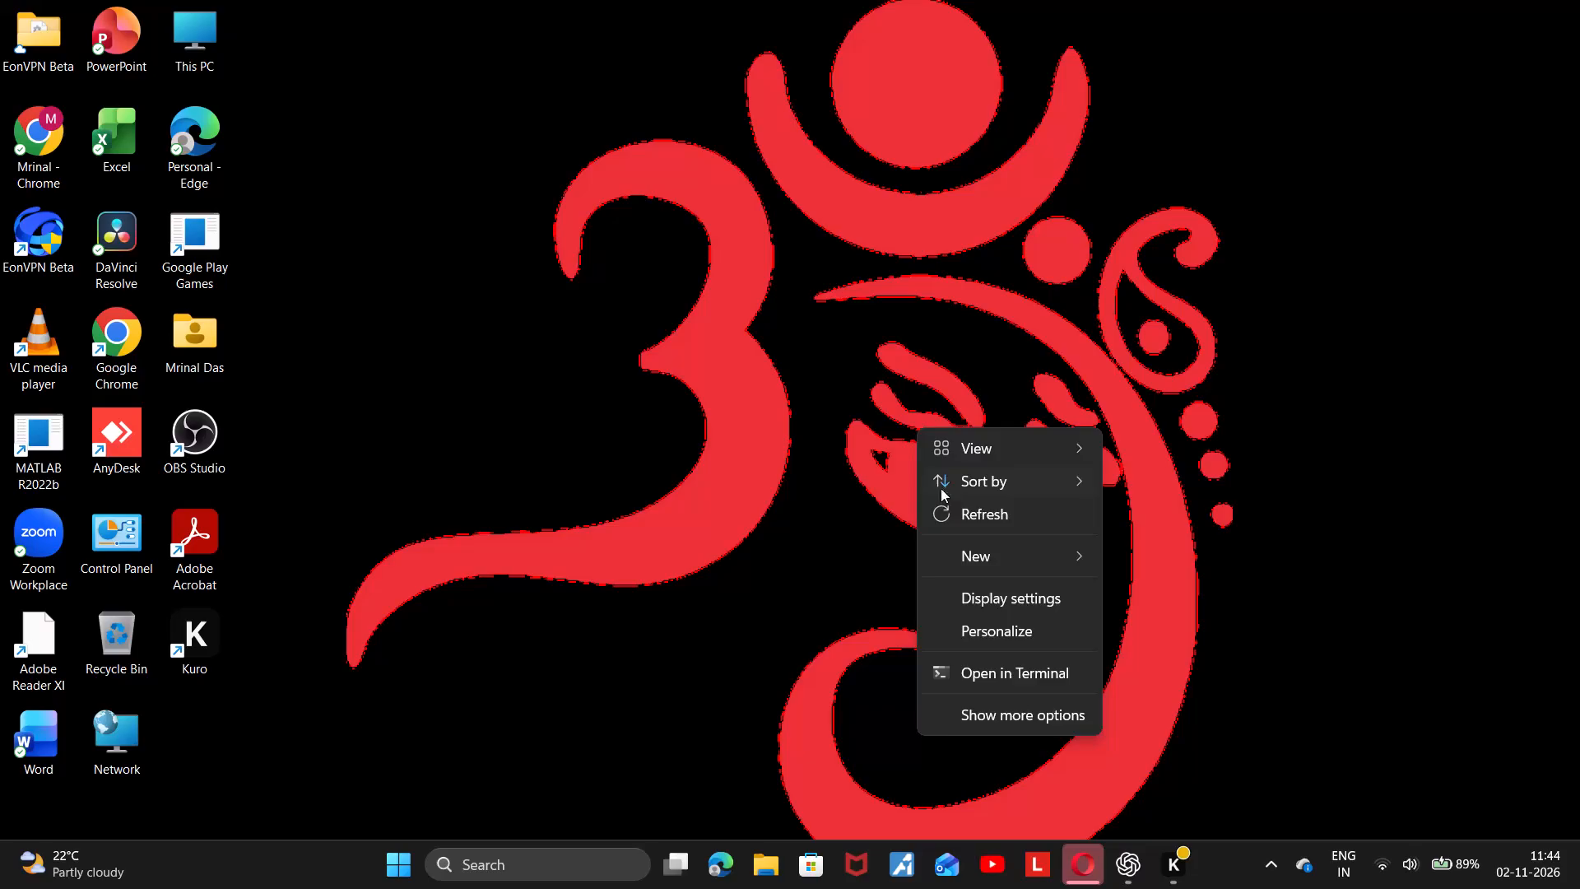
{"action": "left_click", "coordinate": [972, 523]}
Launch PowerWorld Simulator 24 Evaluation.
{"action": "left_click", "coordinate": [409, 856]}
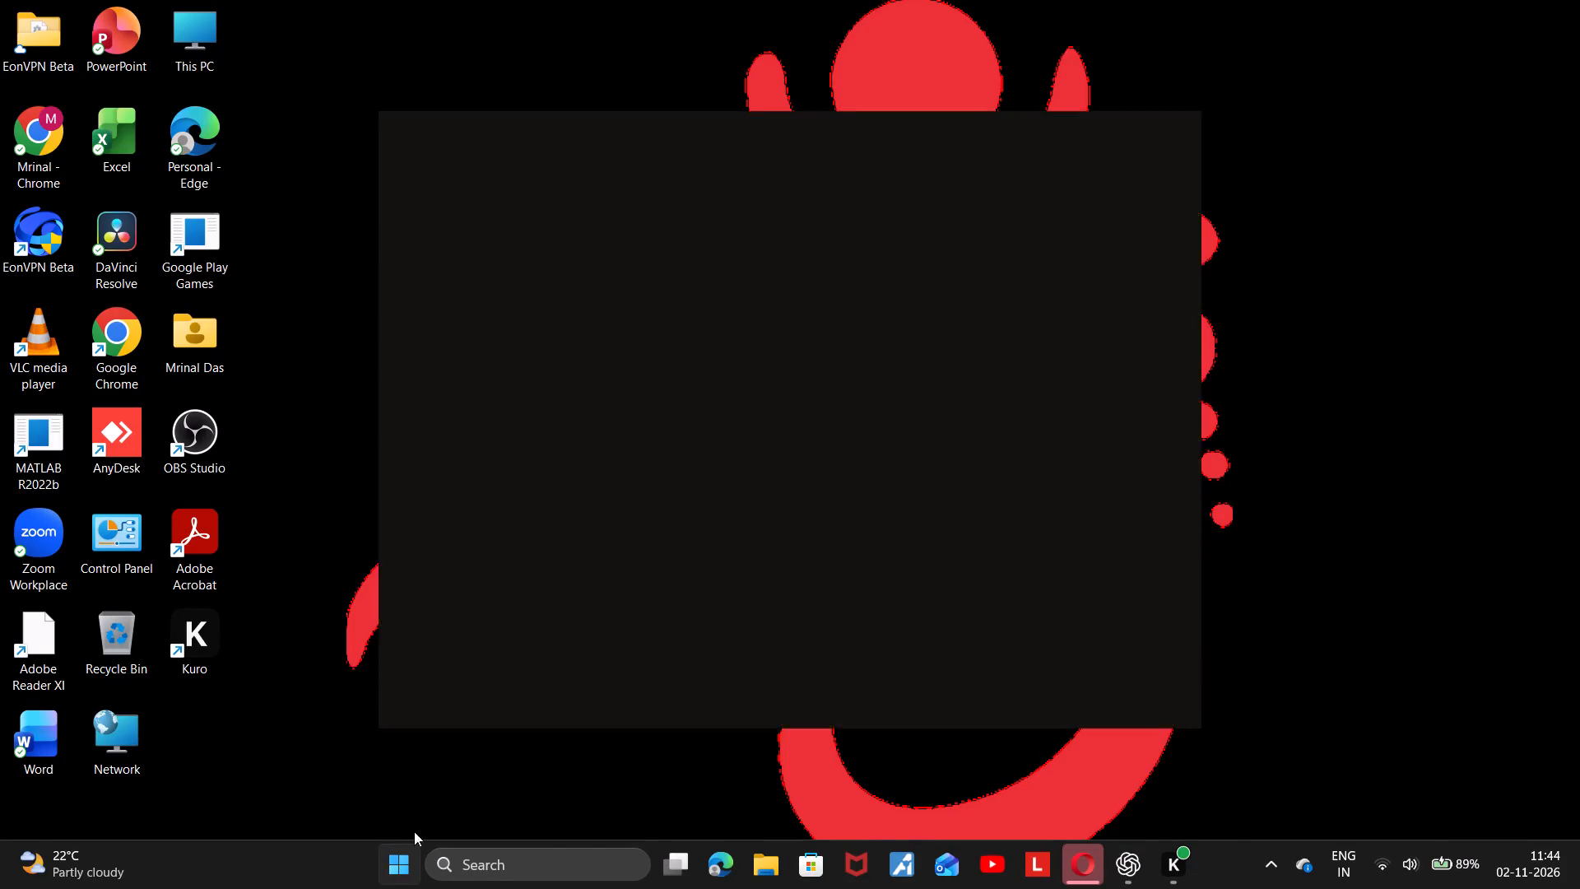
{"action": "left_click", "coordinate": [498, 105]}
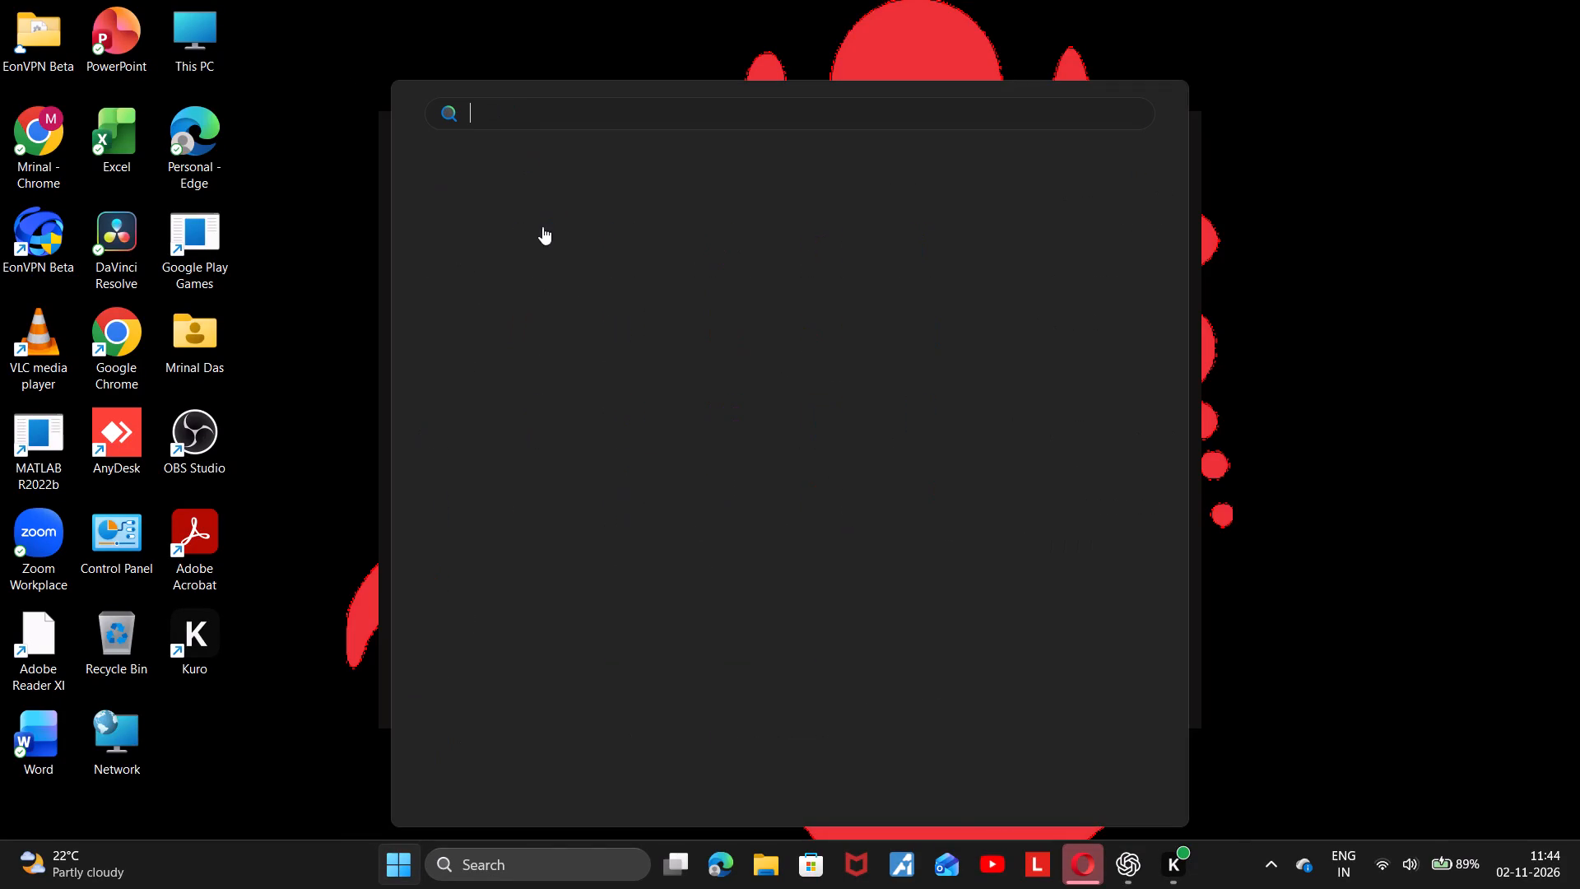
{"action": "left_click", "coordinate": [565, 227]}
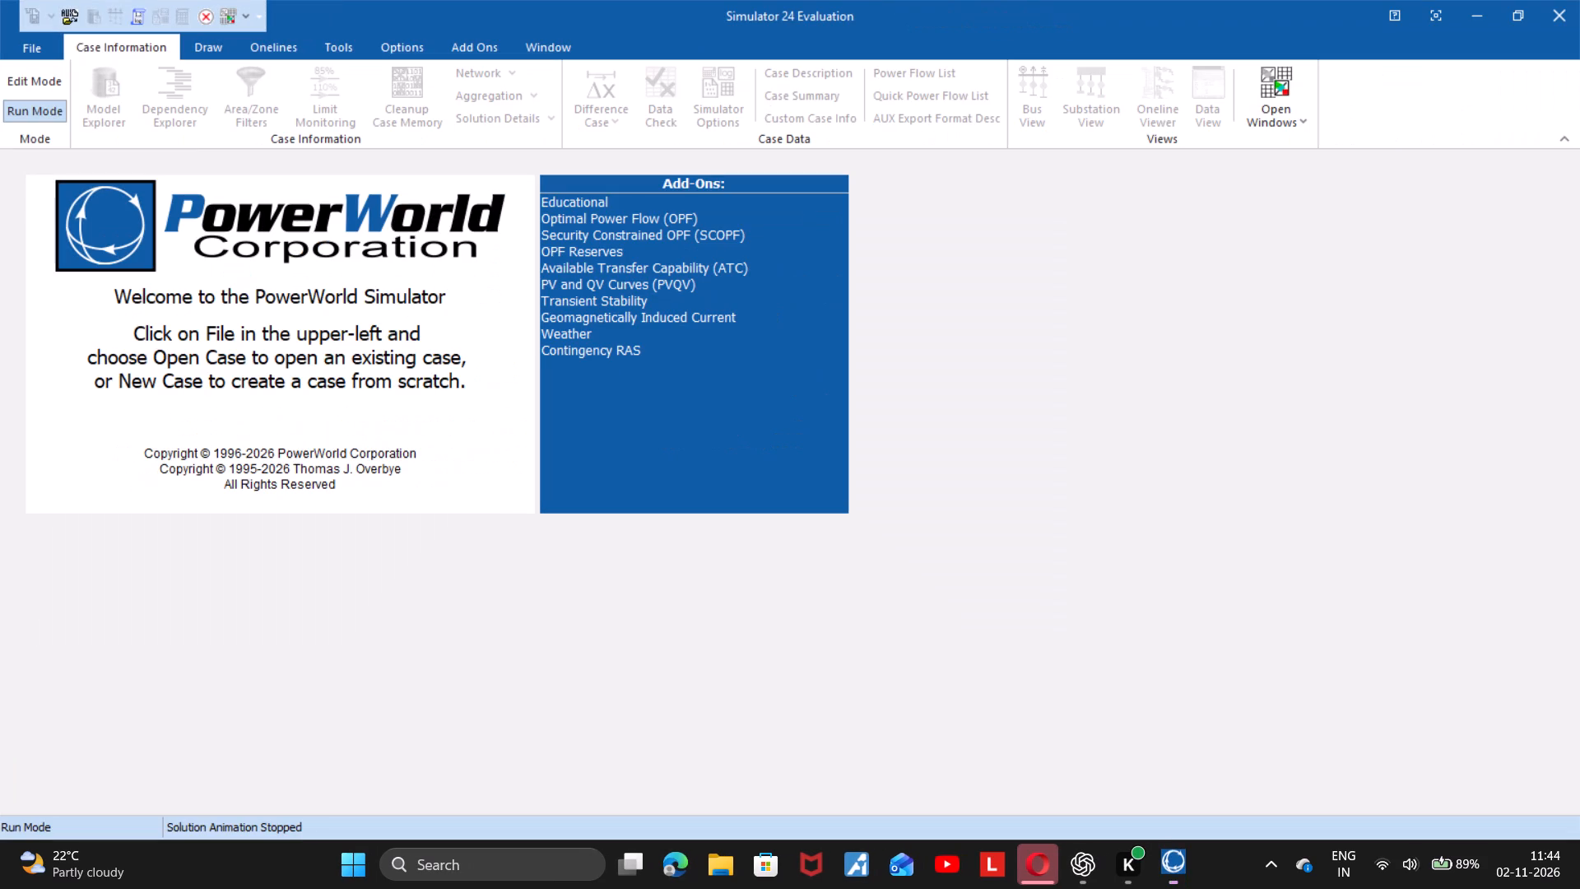
Create a new, empty simulation case from scratch.
{"action": "left_click", "coordinate": [30, 52]}
{"action": "left_click", "coordinate": [50, 64]}
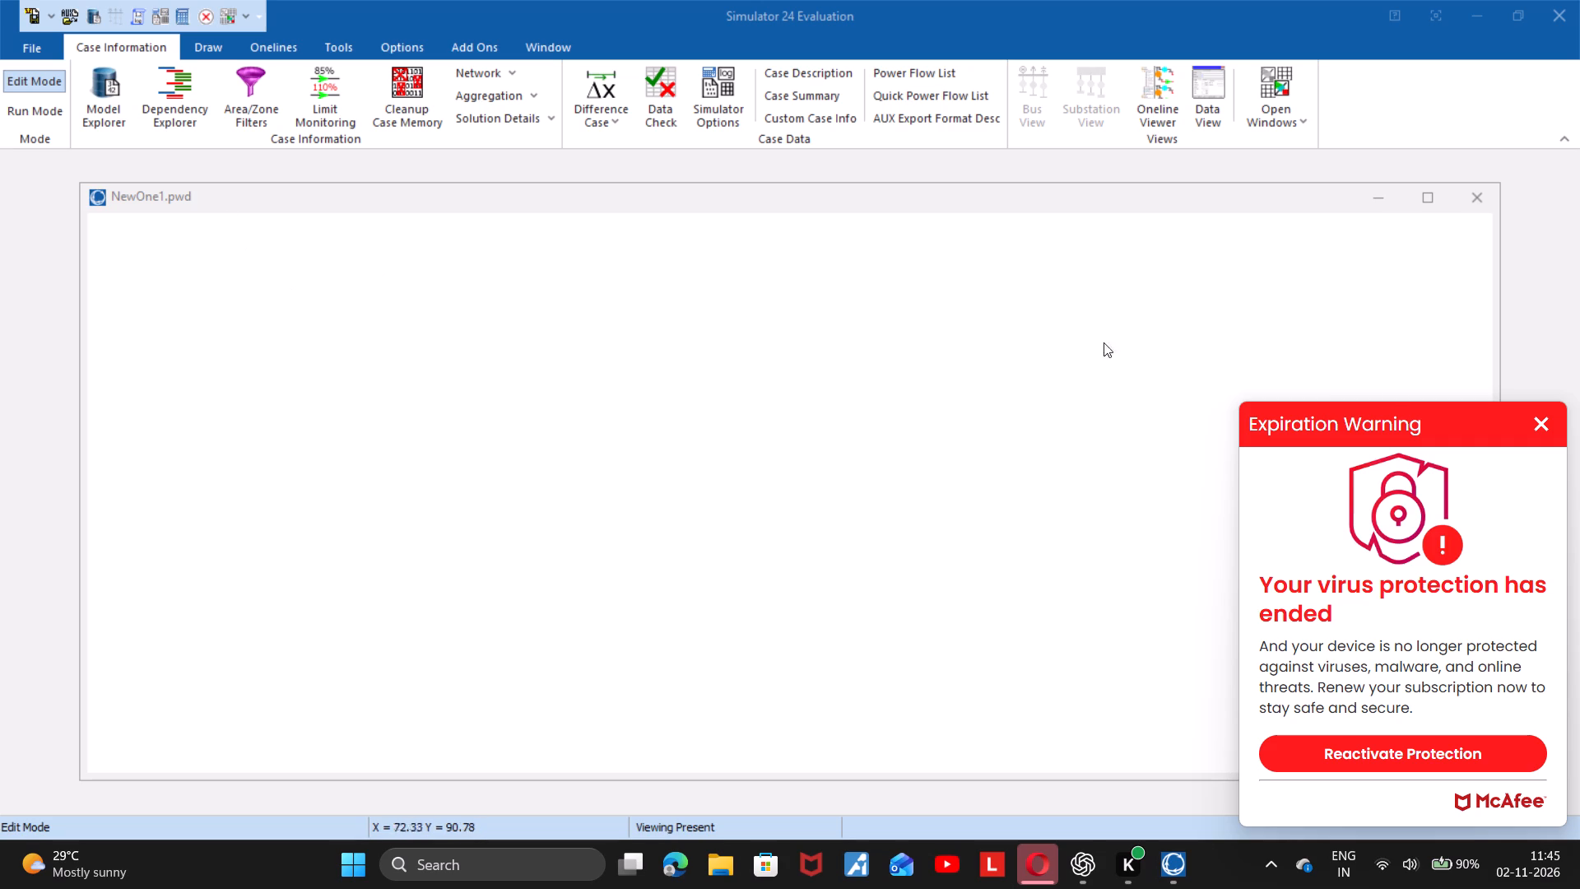
Dismiss the McAfee expiration warning pop-up.
{"action": "left_click", "coordinate": [1545, 426]}
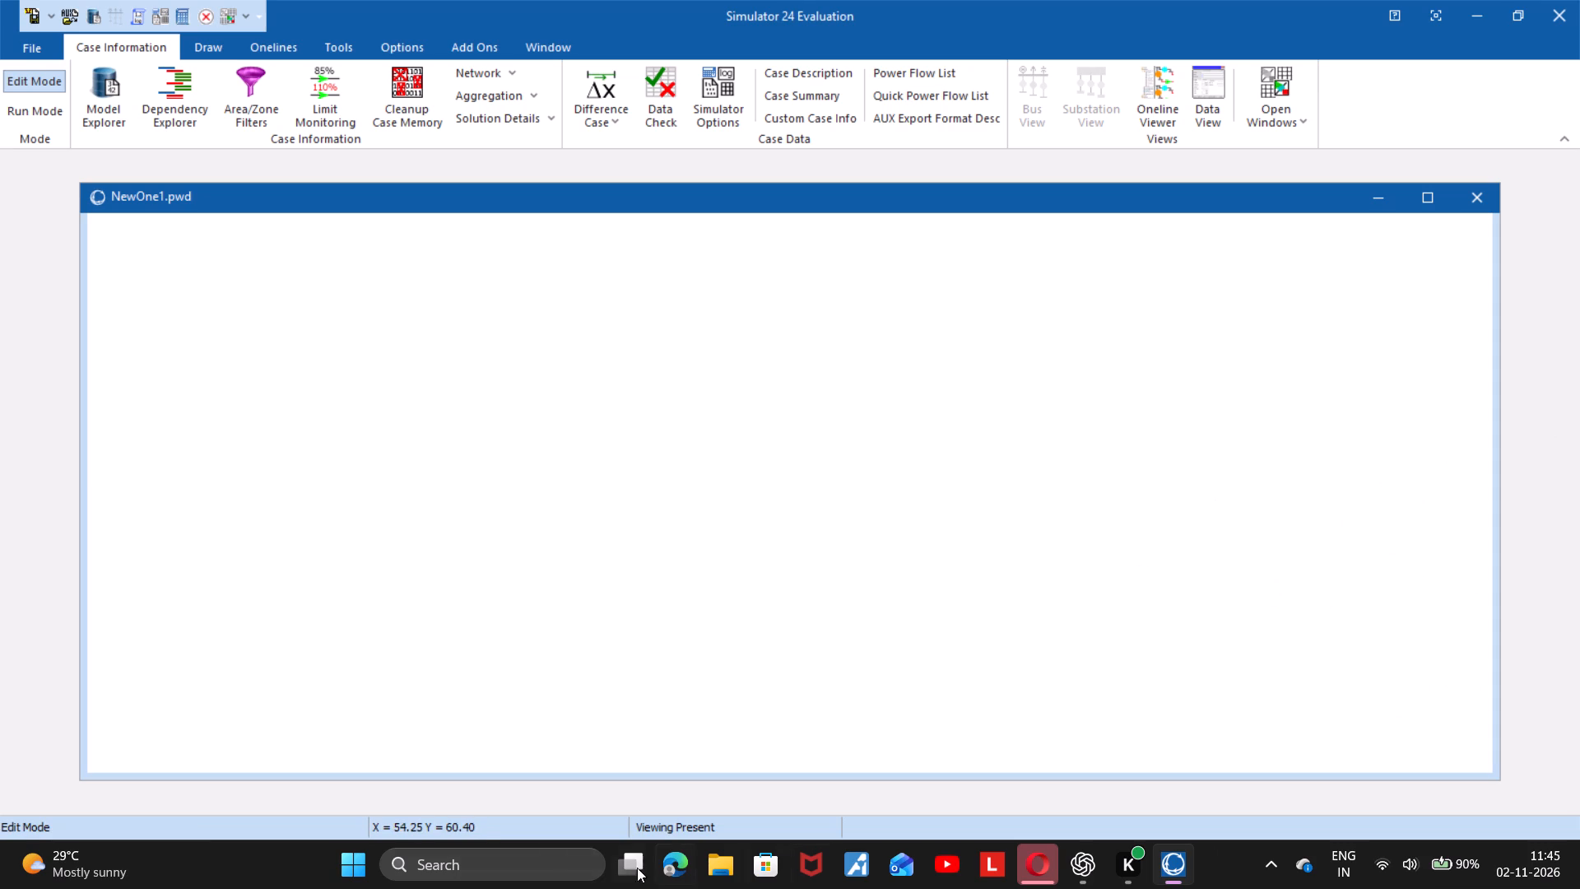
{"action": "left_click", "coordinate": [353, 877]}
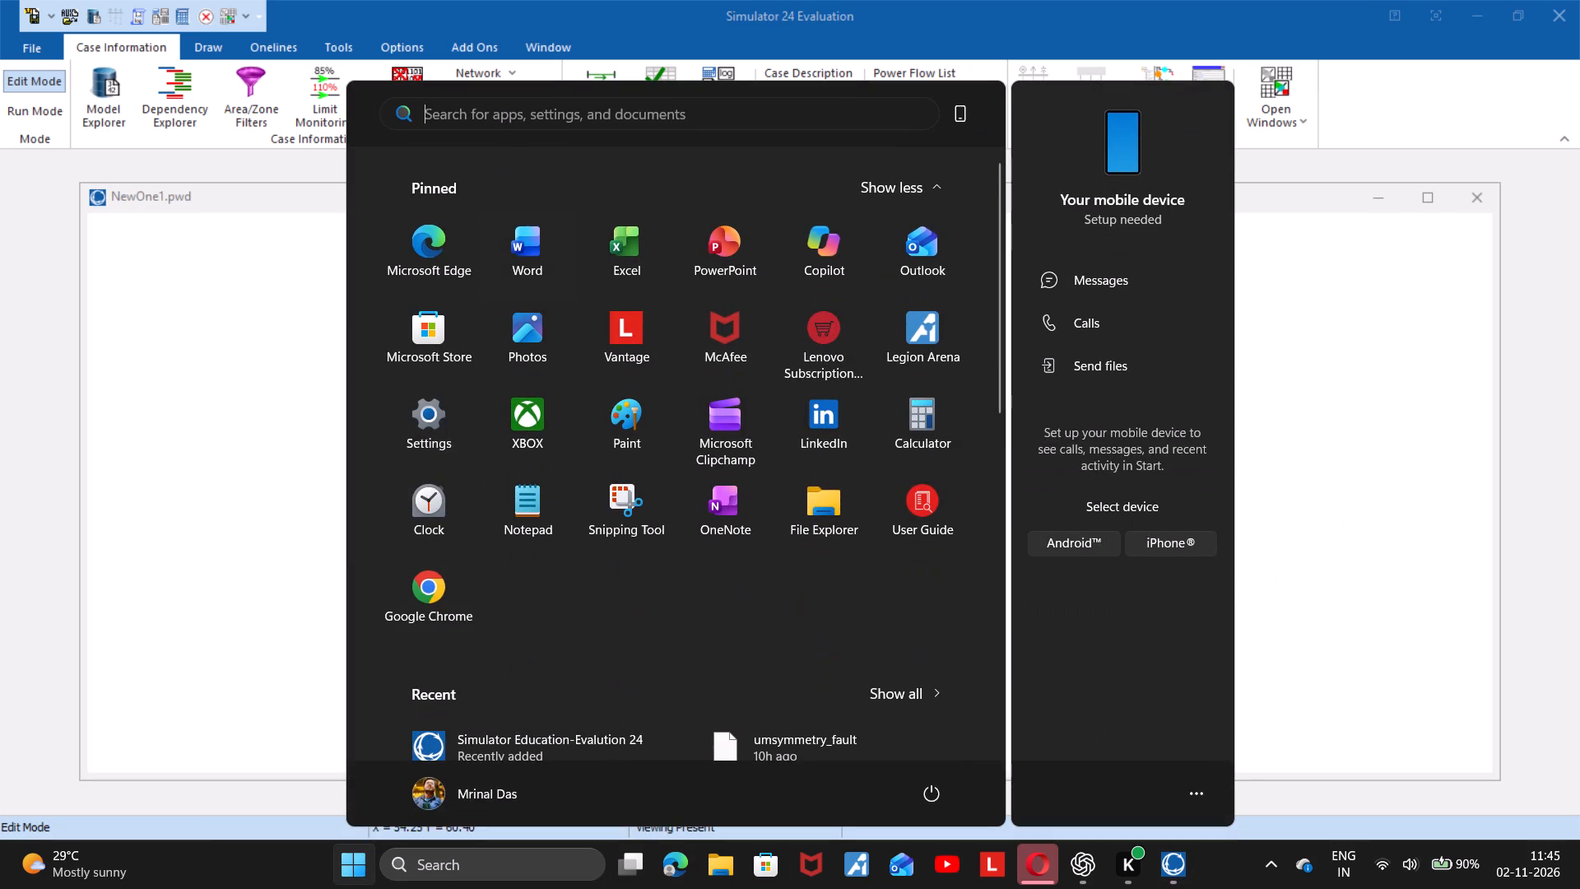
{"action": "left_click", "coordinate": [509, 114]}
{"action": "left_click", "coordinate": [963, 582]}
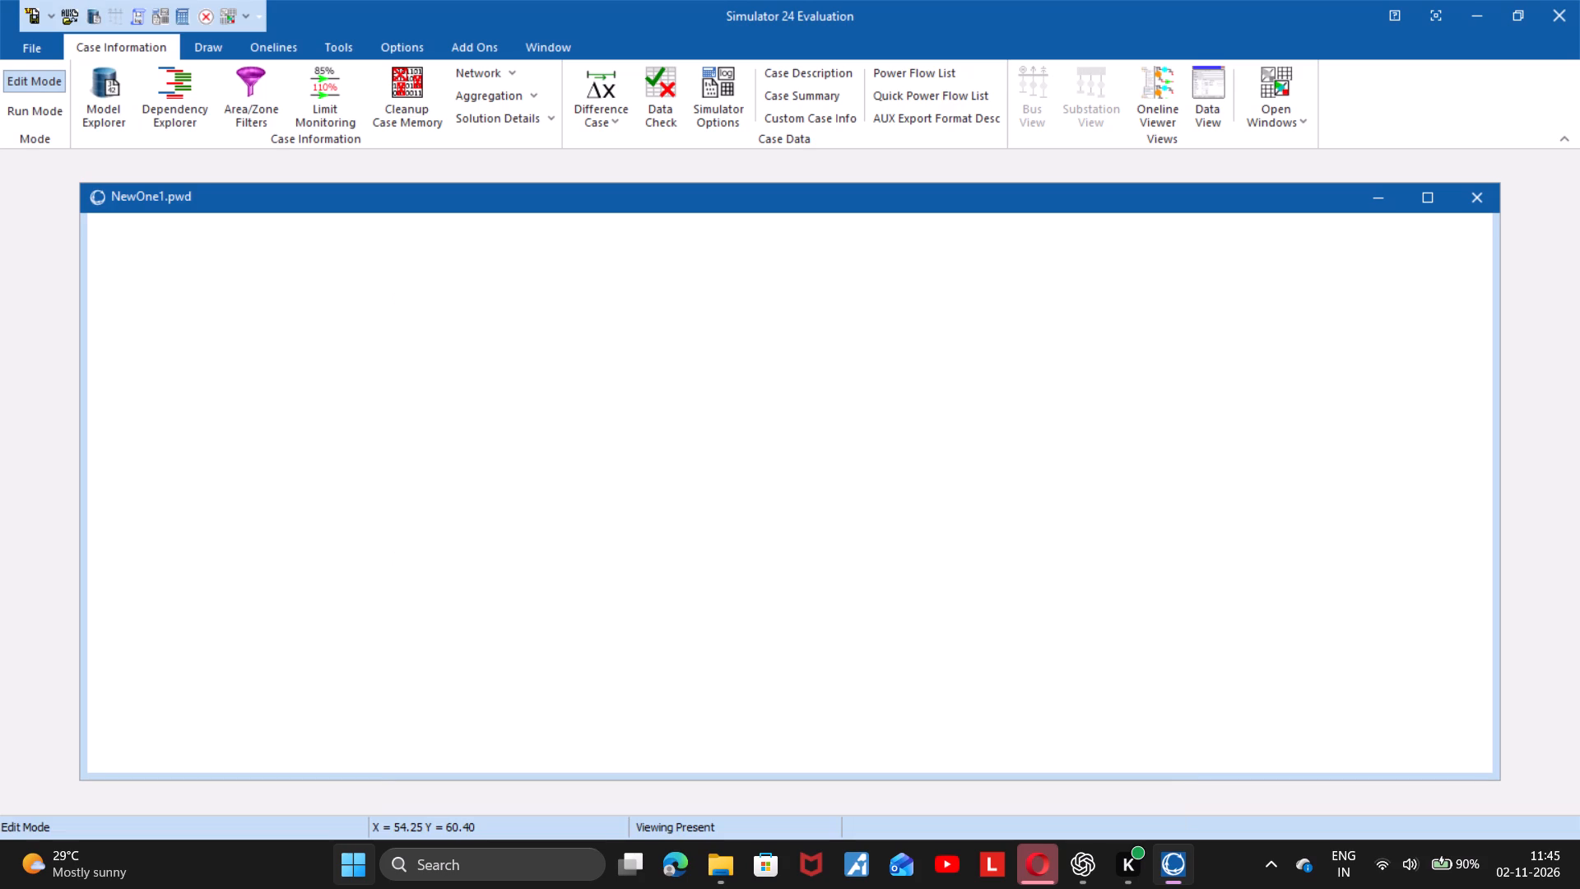
Switch to WhatsApp by launching it from the recent Windows searches.
{"action": "left_click", "coordinate": [346, 865]}
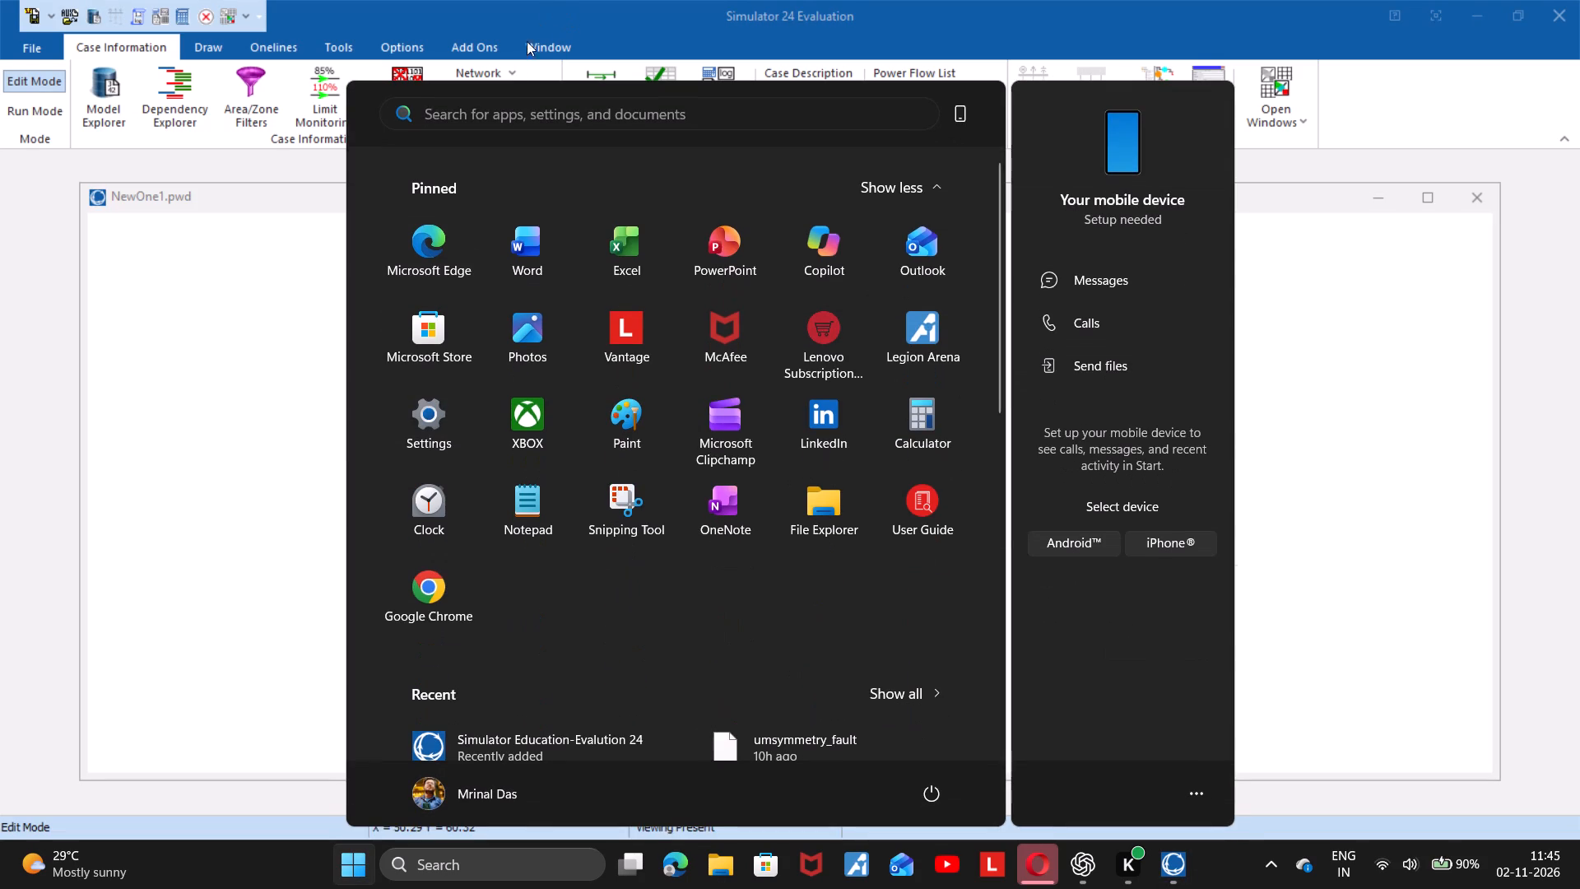
{"action": "left_click", "coordinate": [490, 100]}
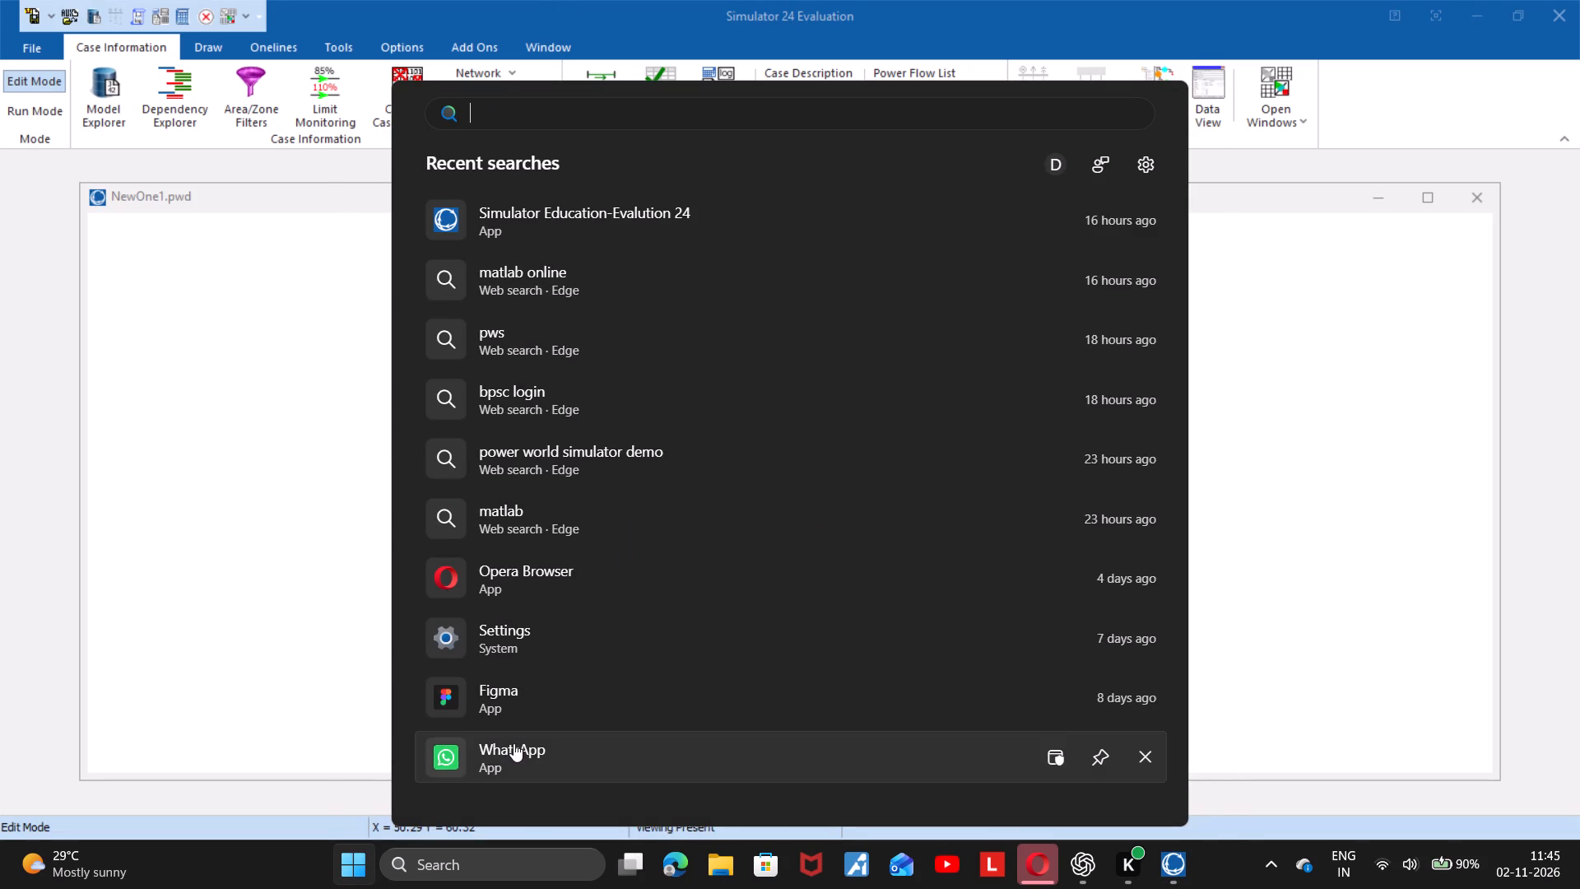
{"action": "left_click", "coordinate": [513, 743]}
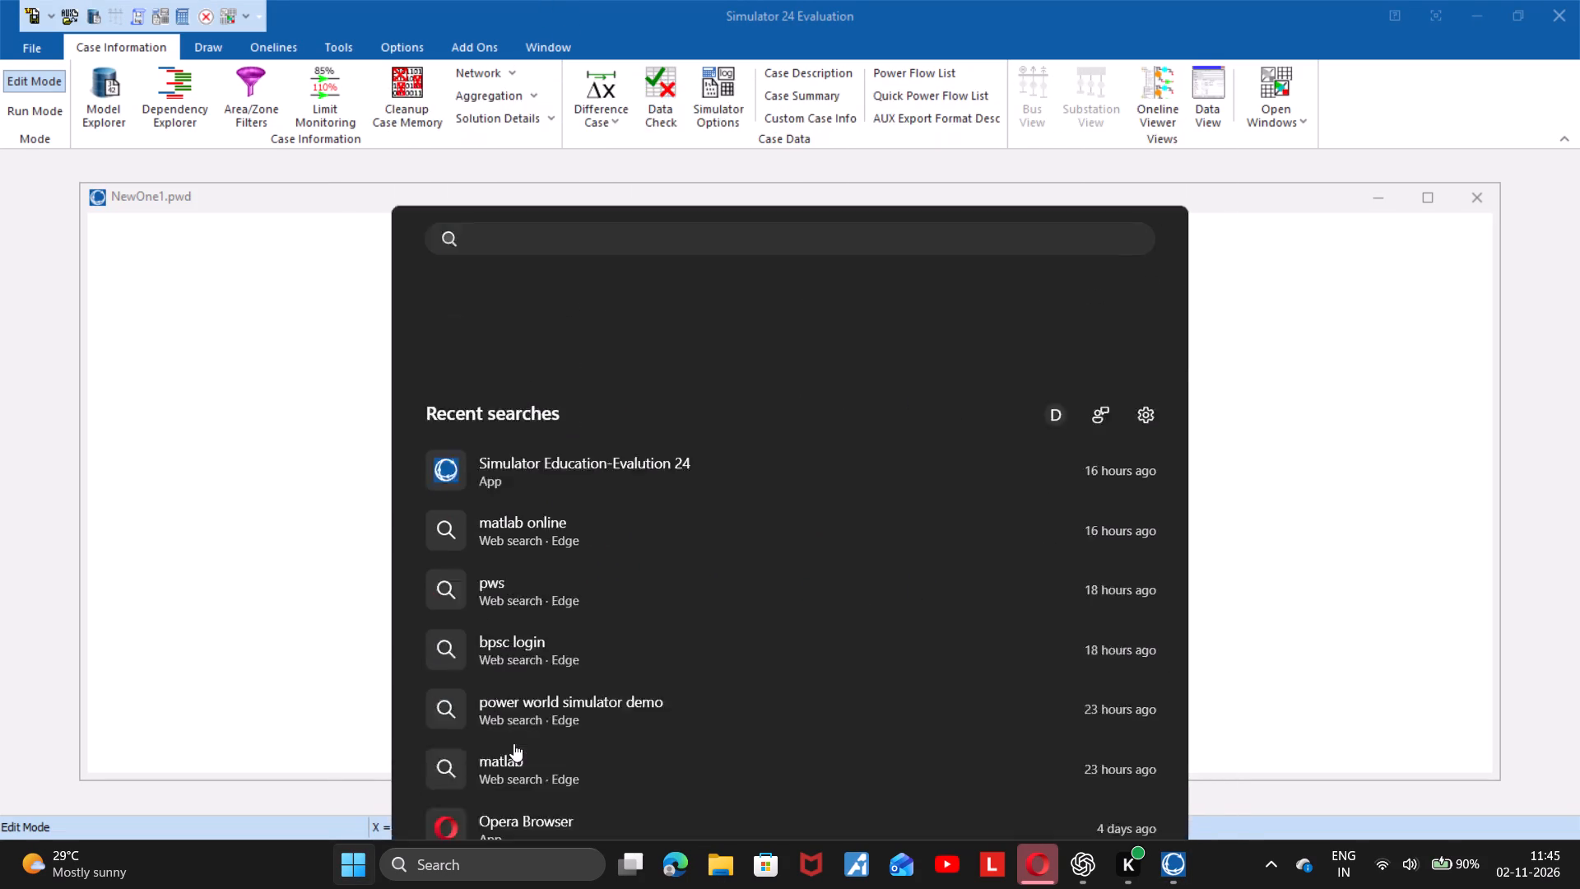
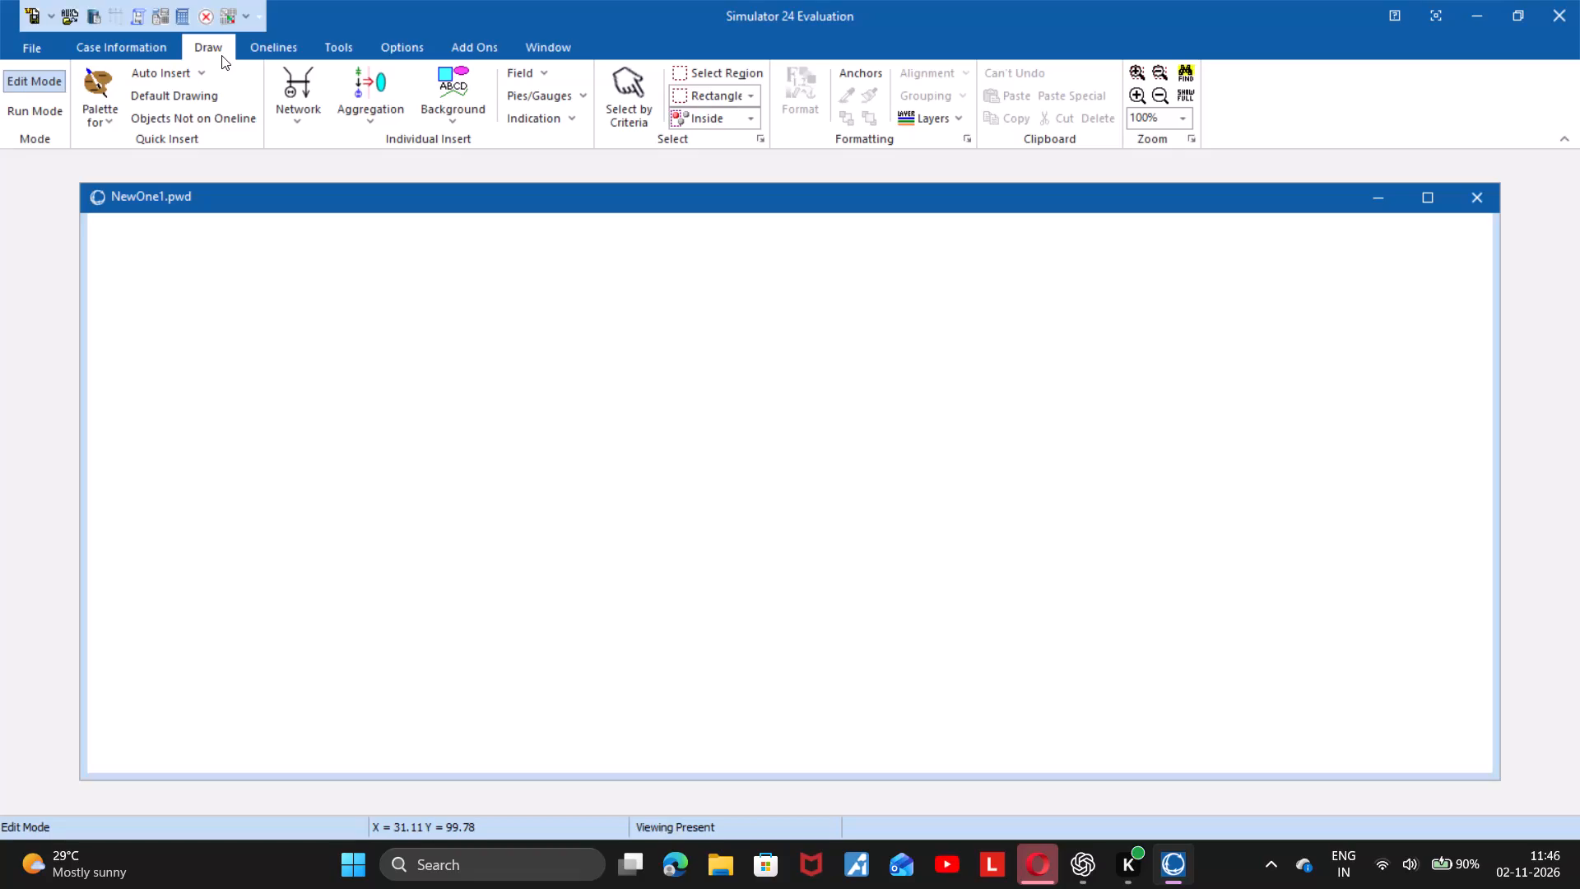
Insert bus 1 in the upper-left area of the blank oneline, with a 100 kV nominal voltage and set as the system slack bus.
{"action": "left_click", "coordinate": [296, 71]}
{"action": "left_click", "coordinate": [306, 141]}
{"action": "left_click", "coordinate": [351, 314]}
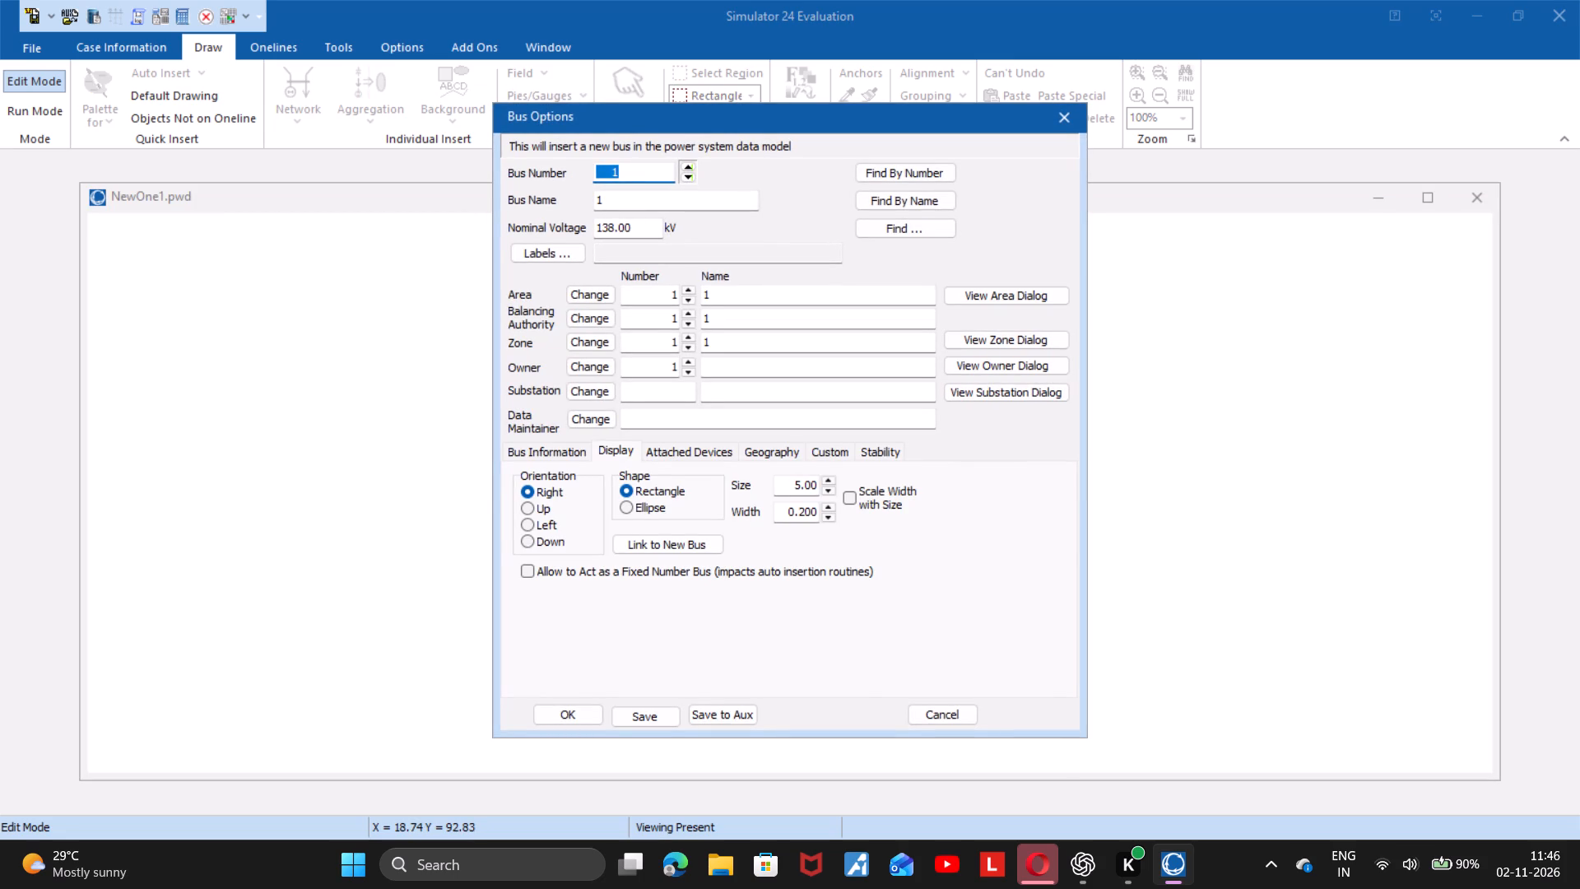
{"action": "scroll", "coordinate": [632, 229], "scroll_direction": "up", "scroll_amount": 1, "text": "ctrl"}
{"action": "left_click", "coordinate": [632, 229]}
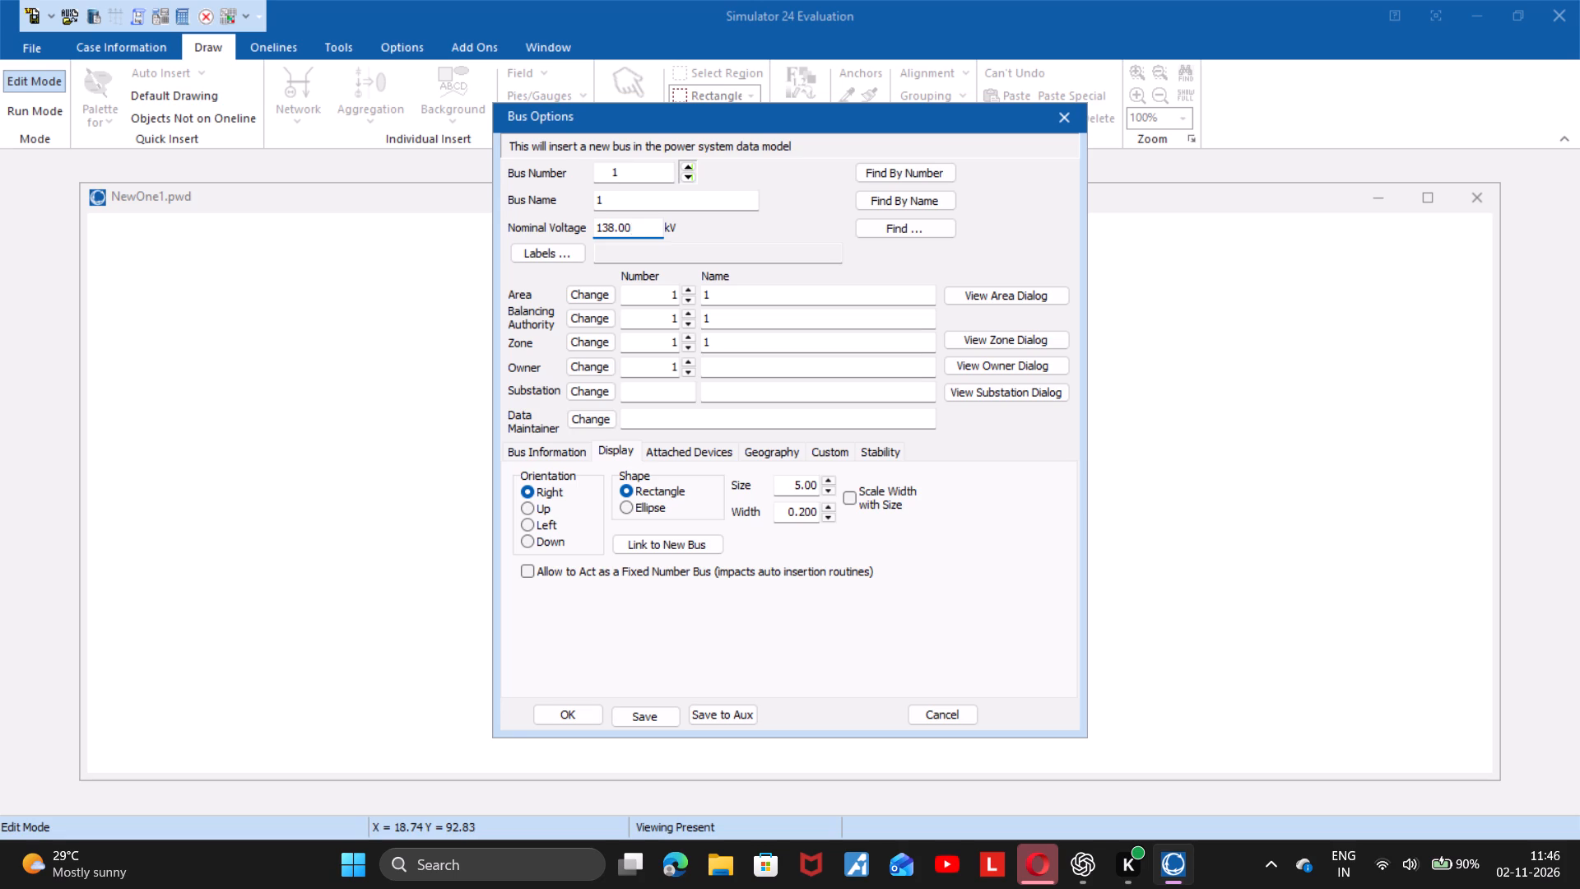
{"action": "key", "text": "BackSpace"}
{"action": "key", "text": "BackSpace"}
{"action": "key", "text": "BackSpace"}
{"action": "key", "text": "BackSpace"}
{"action": "key", "text": "BackSpace"}
{"action": "key", "text": "BackSpace"}
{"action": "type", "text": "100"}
{"action": "left_click", "coordinate": [557, 451]}
{"action": "left_click", "coordinate": [524, 550]}
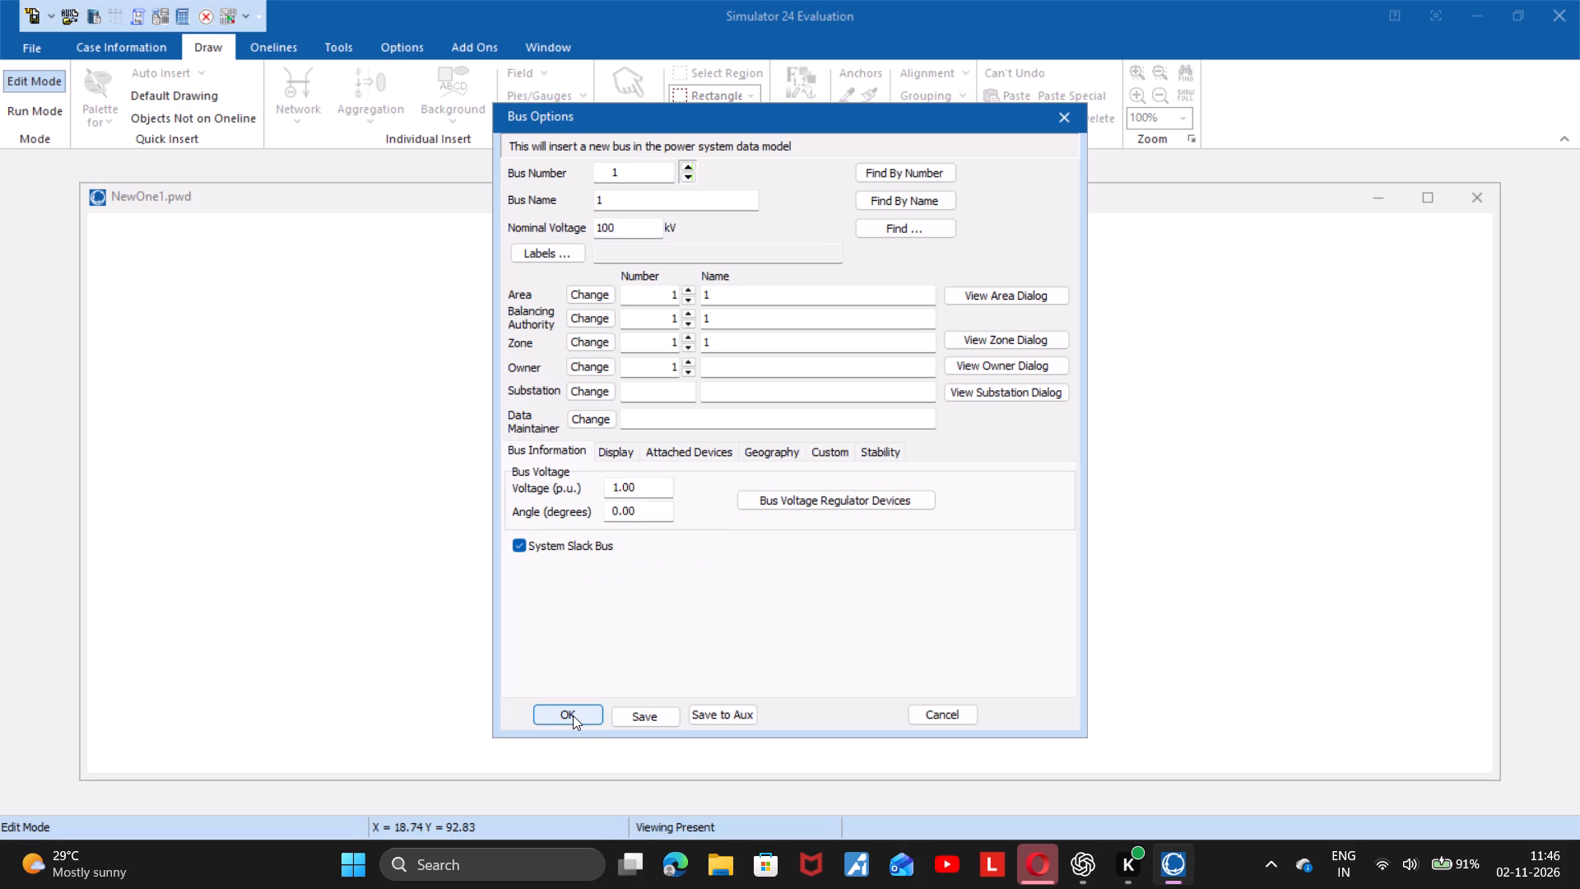
{"action": "left_click", "coordinate": [573, 716]}
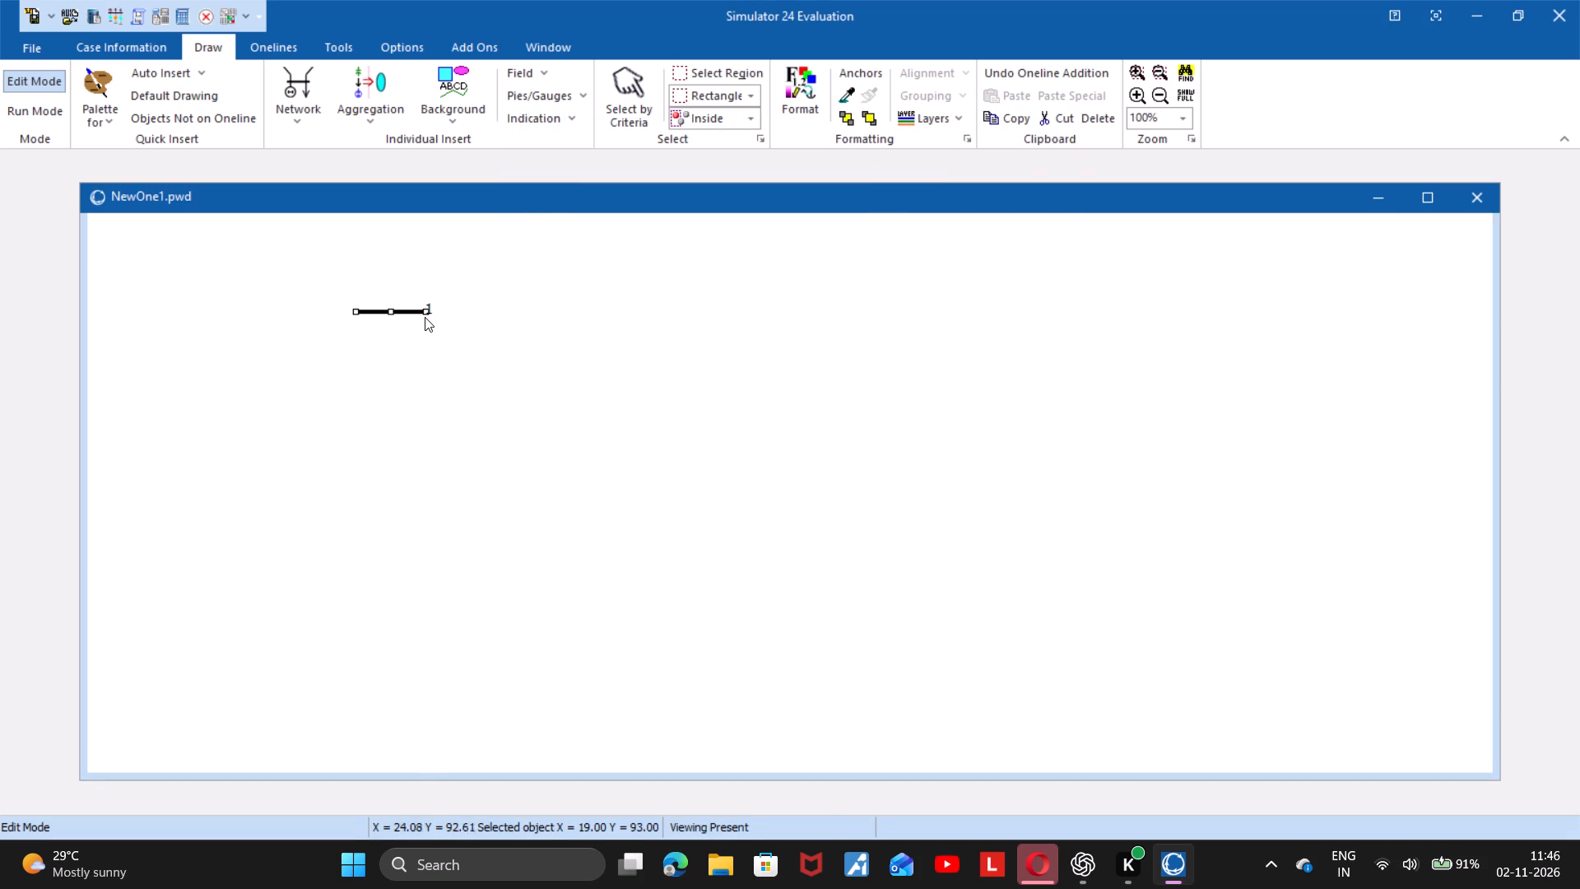
Stretch bus 1 horizontally to a little over twice its length.
{"action": "left_click_drag", "start_coordinate": [422, 312], "coordinate": [524, 317]}
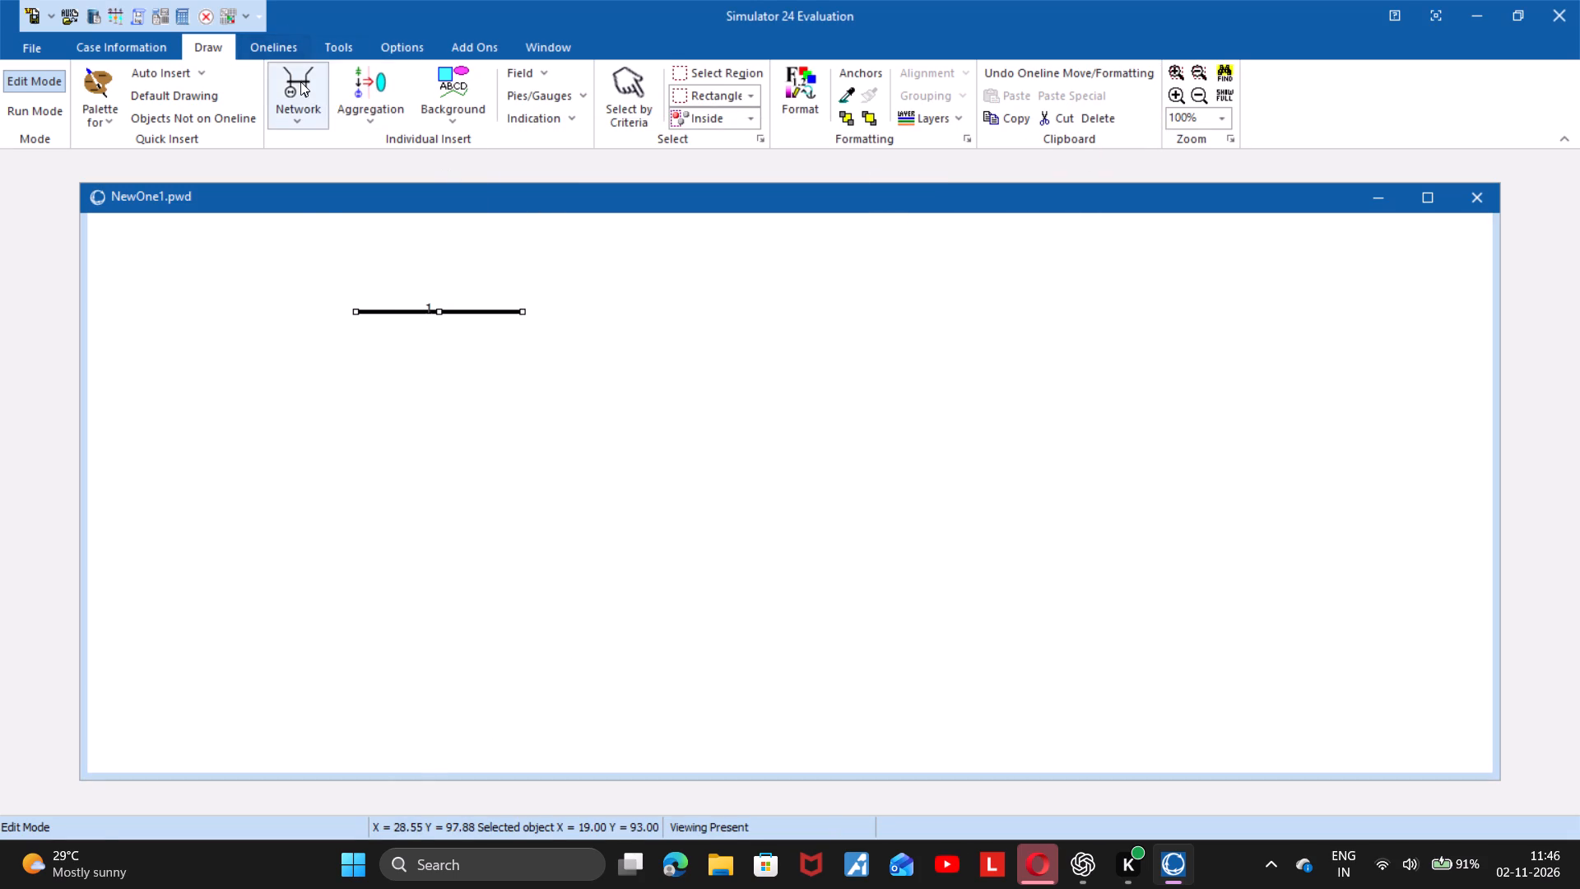
Insert bus 2 at about X 51, Y 77 with a nominal voltage of 100 kV and rightward orientation.
{"action": "left_click", "coordinate": [300, 81]}
{"action": "left_click", "coordinate": [328, 146]}
{"action": "left_click", "coordinate": [800, 531]}
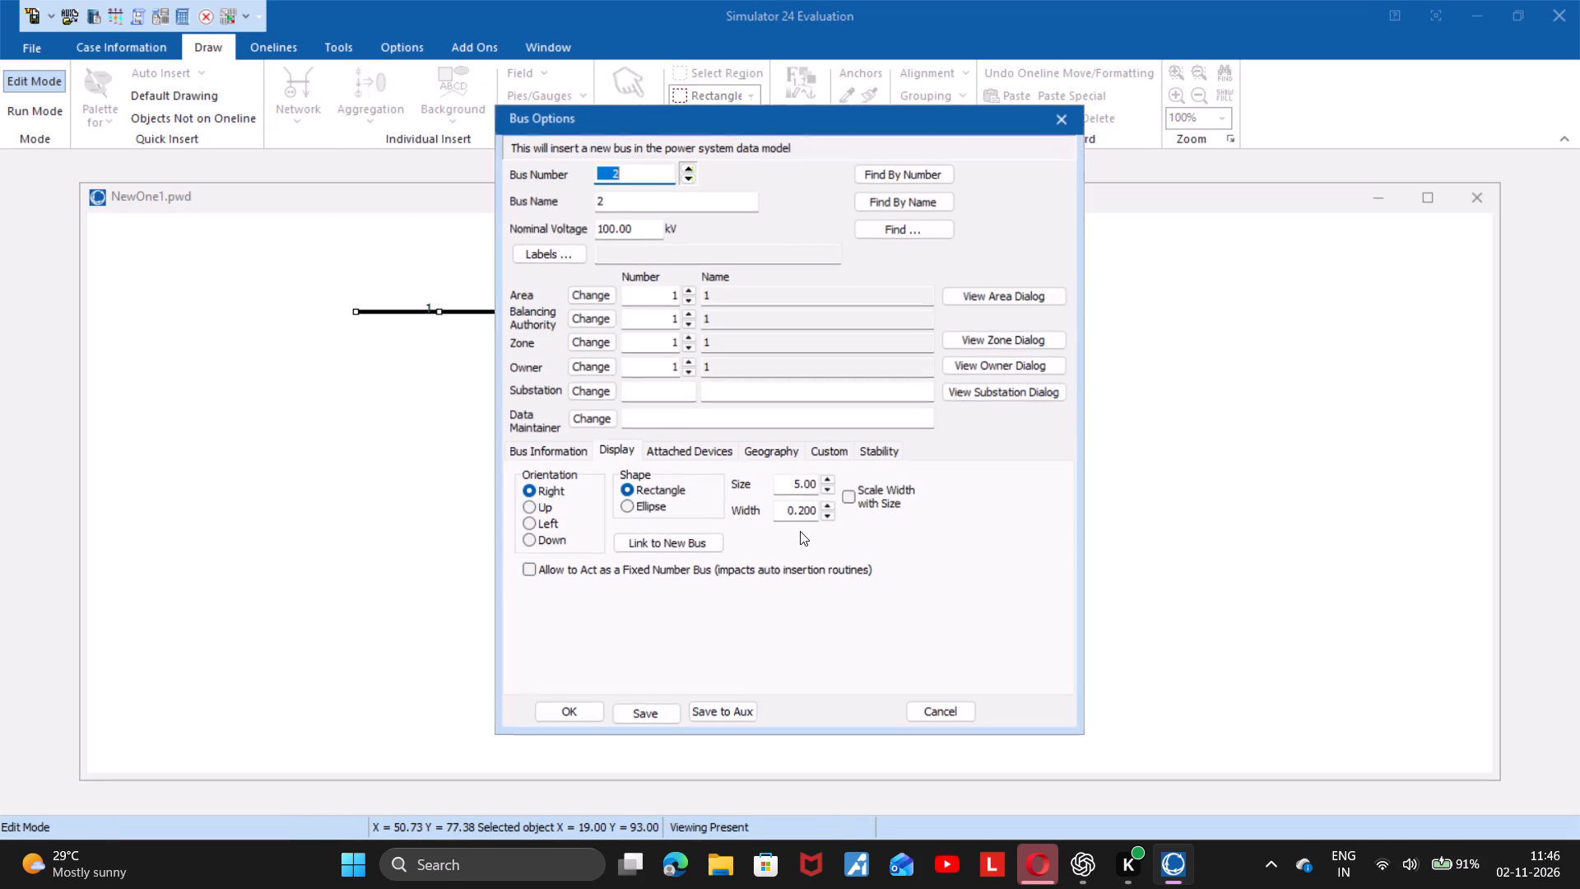
{"action": "left_click", "coordinate": [564, 719]}
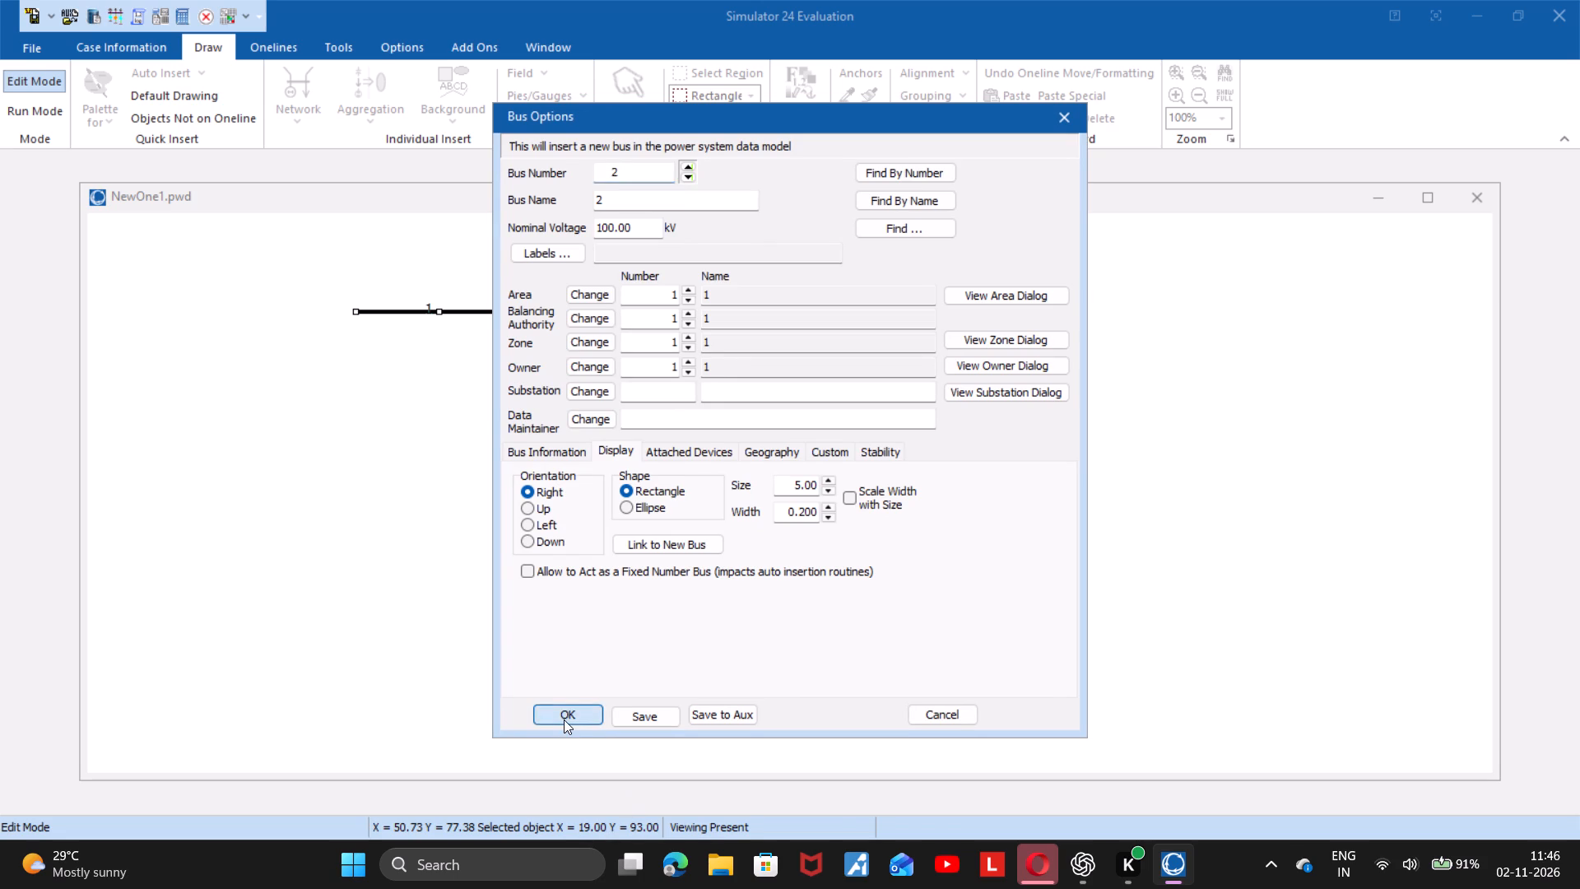
Insert bus 3 above bus 2 at about X 48, Y 94 with a nominal voltage of 100 kV.
{"action": "left_click", "coordinate": [310, 115]}
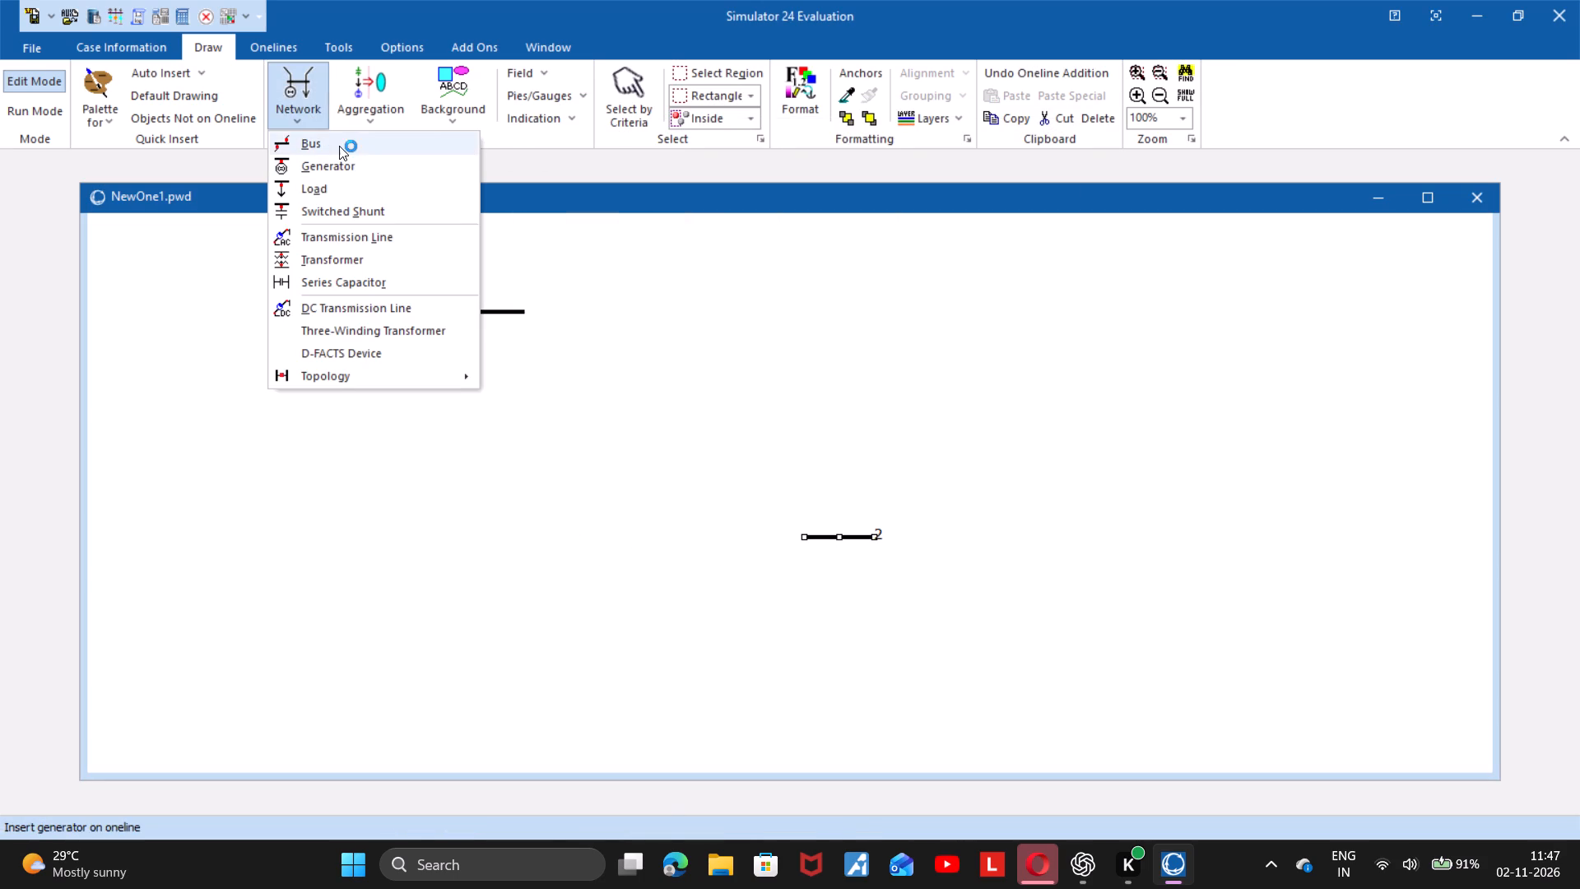
{"action": "left_click", "coordinate": [339, 146]}
{"action": "left_click", "coordinate": [758, 291]}
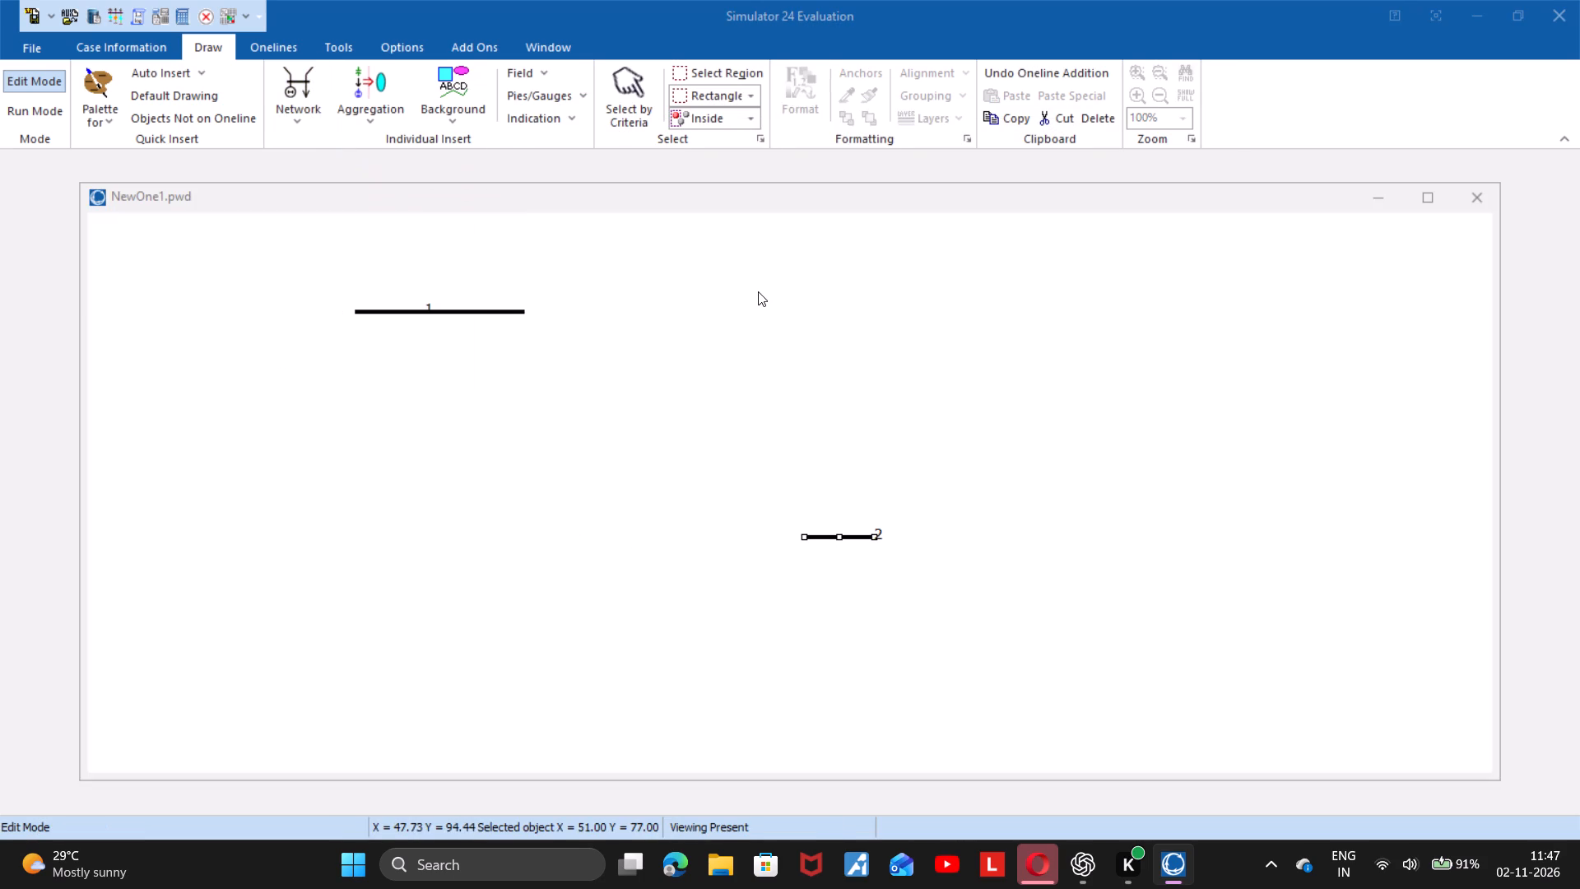
{"action": "left_click", "coordinate": [579, 714]}
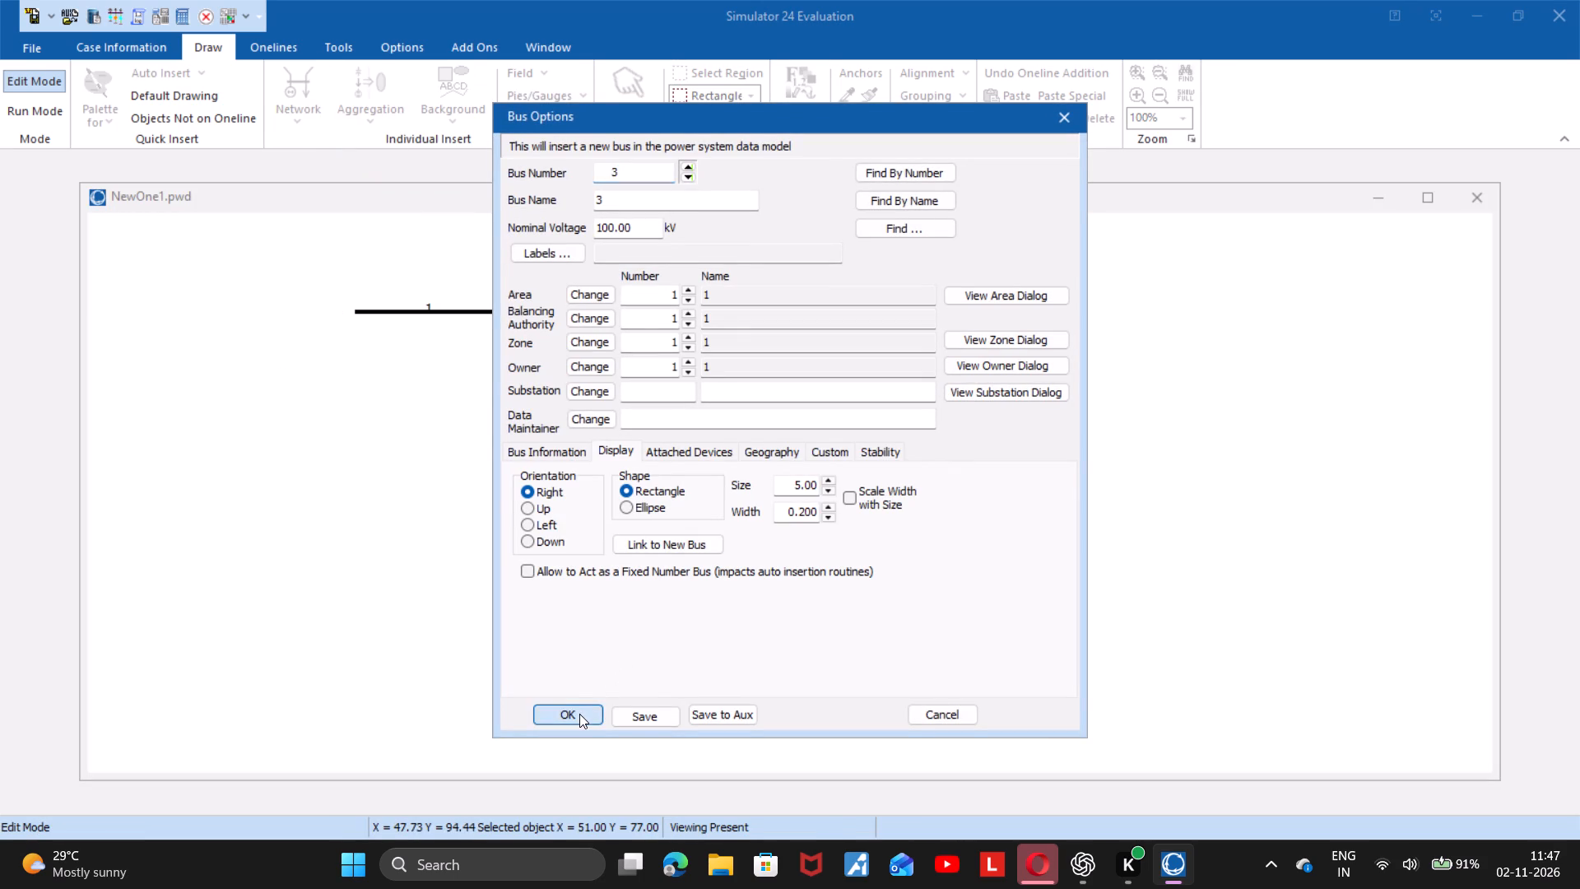
Insert bus 4 below bus 1 at about X 20, Y 76 with a nominal voltage of 100 kV.
{"action": "left_click", "coordinate": [303, 113]}
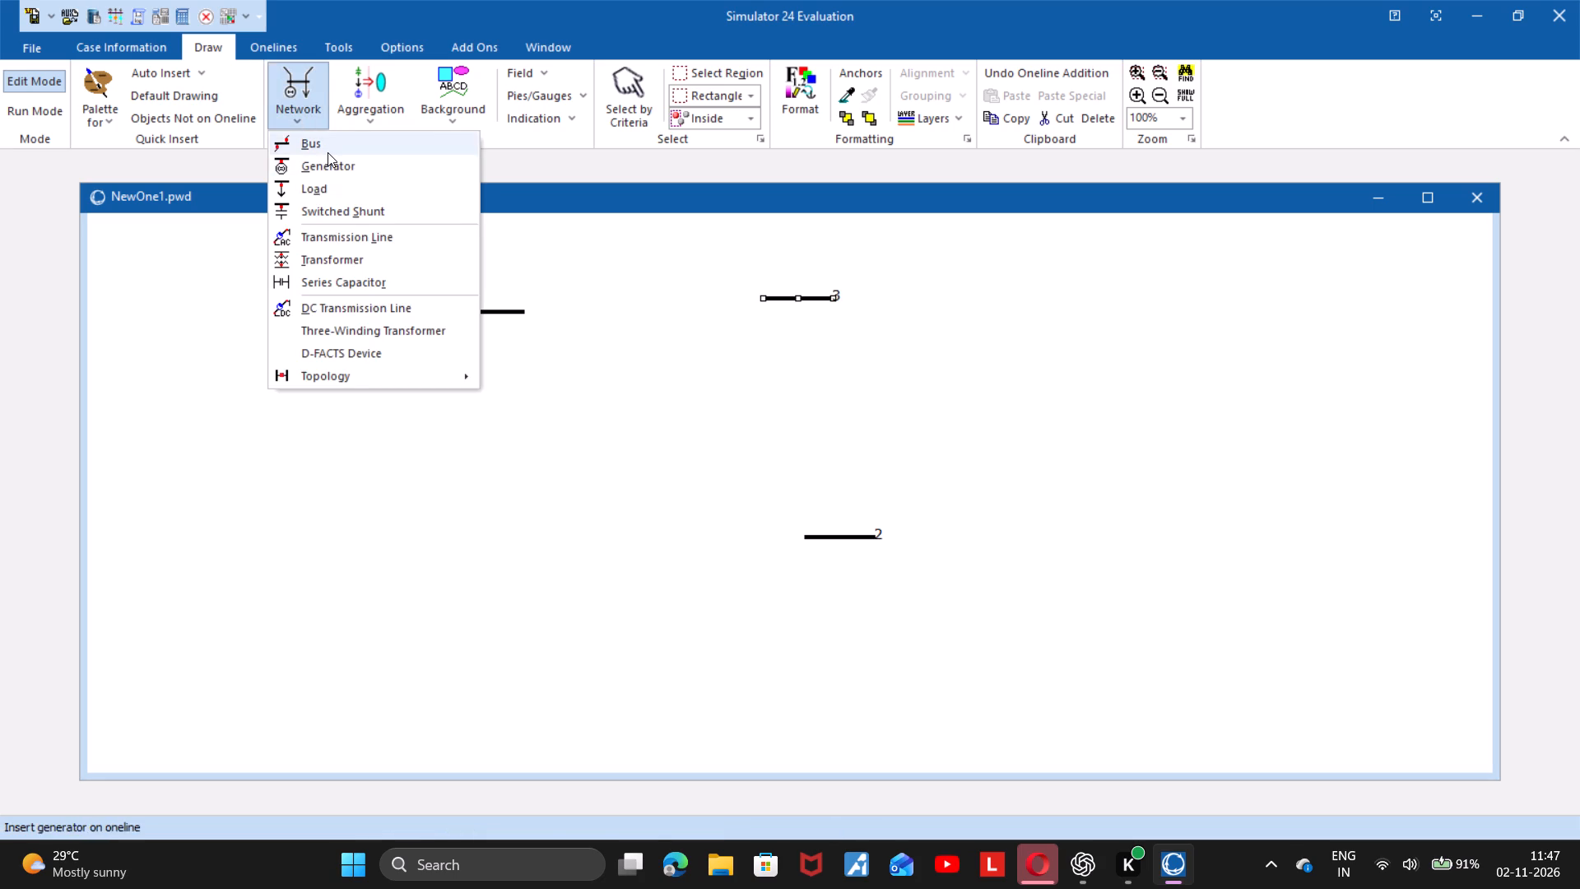
{"action": "left_click", "coordinate": [328, 152]}
{"action": "left_click", "coordinate": [368, 549]}
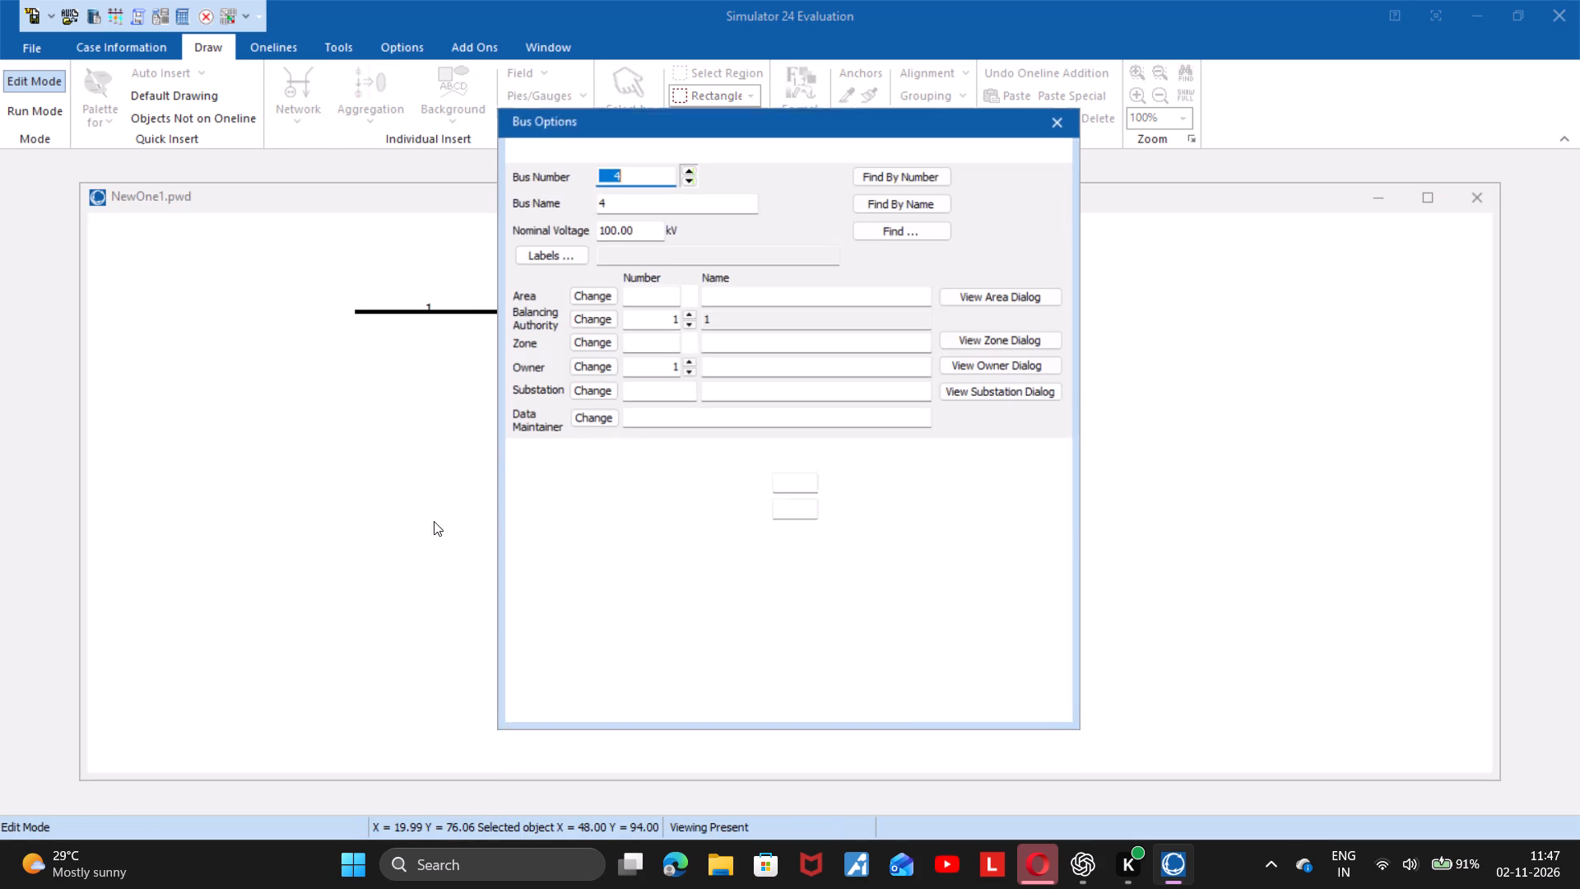
{"action": "left_click", "coordinate": [572, 709]}
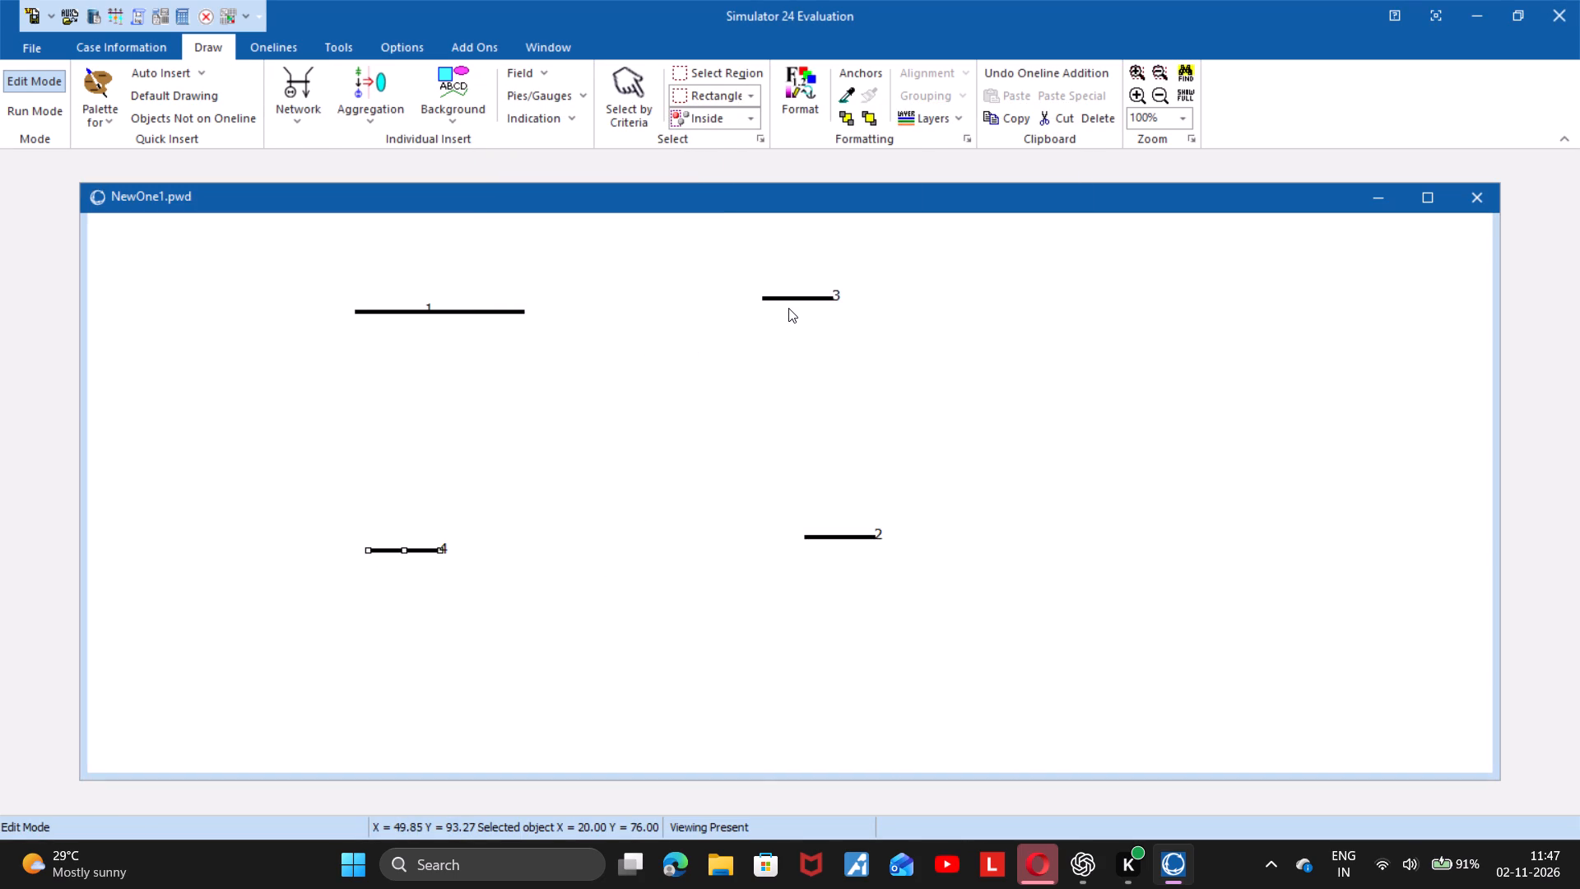
Move bus 3 to about X 47, Y 93, level with bus 1, and stretch it to nearly bus 1's length.
{"action": "left_click_drag", "start_coordinate": [791, 301], "coordinate": [792, 323]}
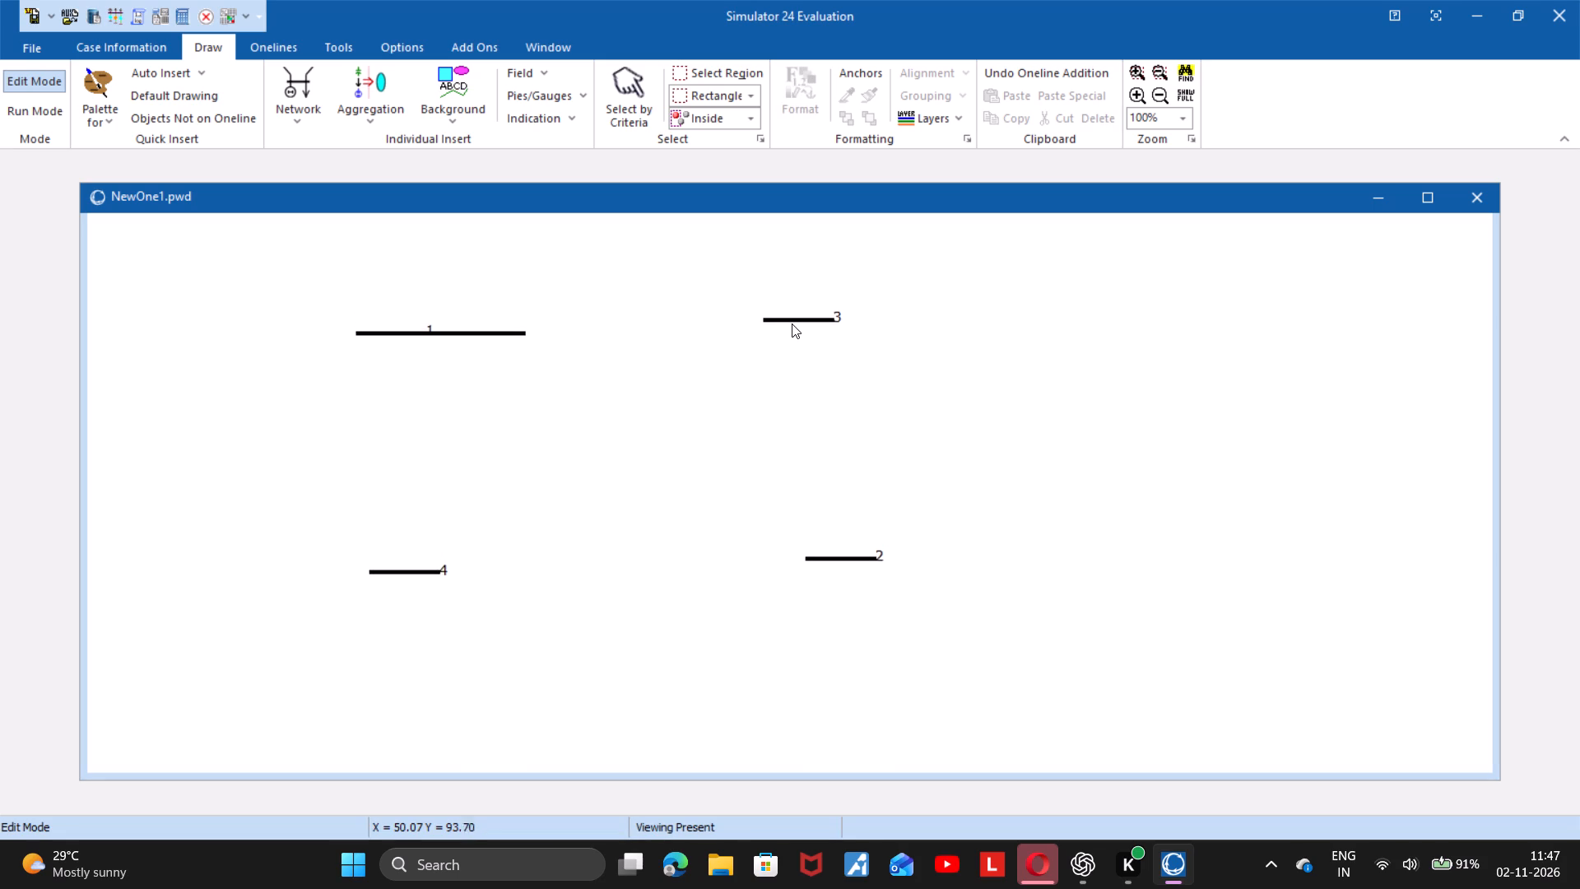
{"action": "left_click_drag", "start_coordinate": [792, 323], "coordinate": [792, 324]}
{"action": "left_click", "coordinate": [801, 321]}
{"action": "left_click_drag", "start_coordinate": [801, 321], "coordinate": [801, 337]}
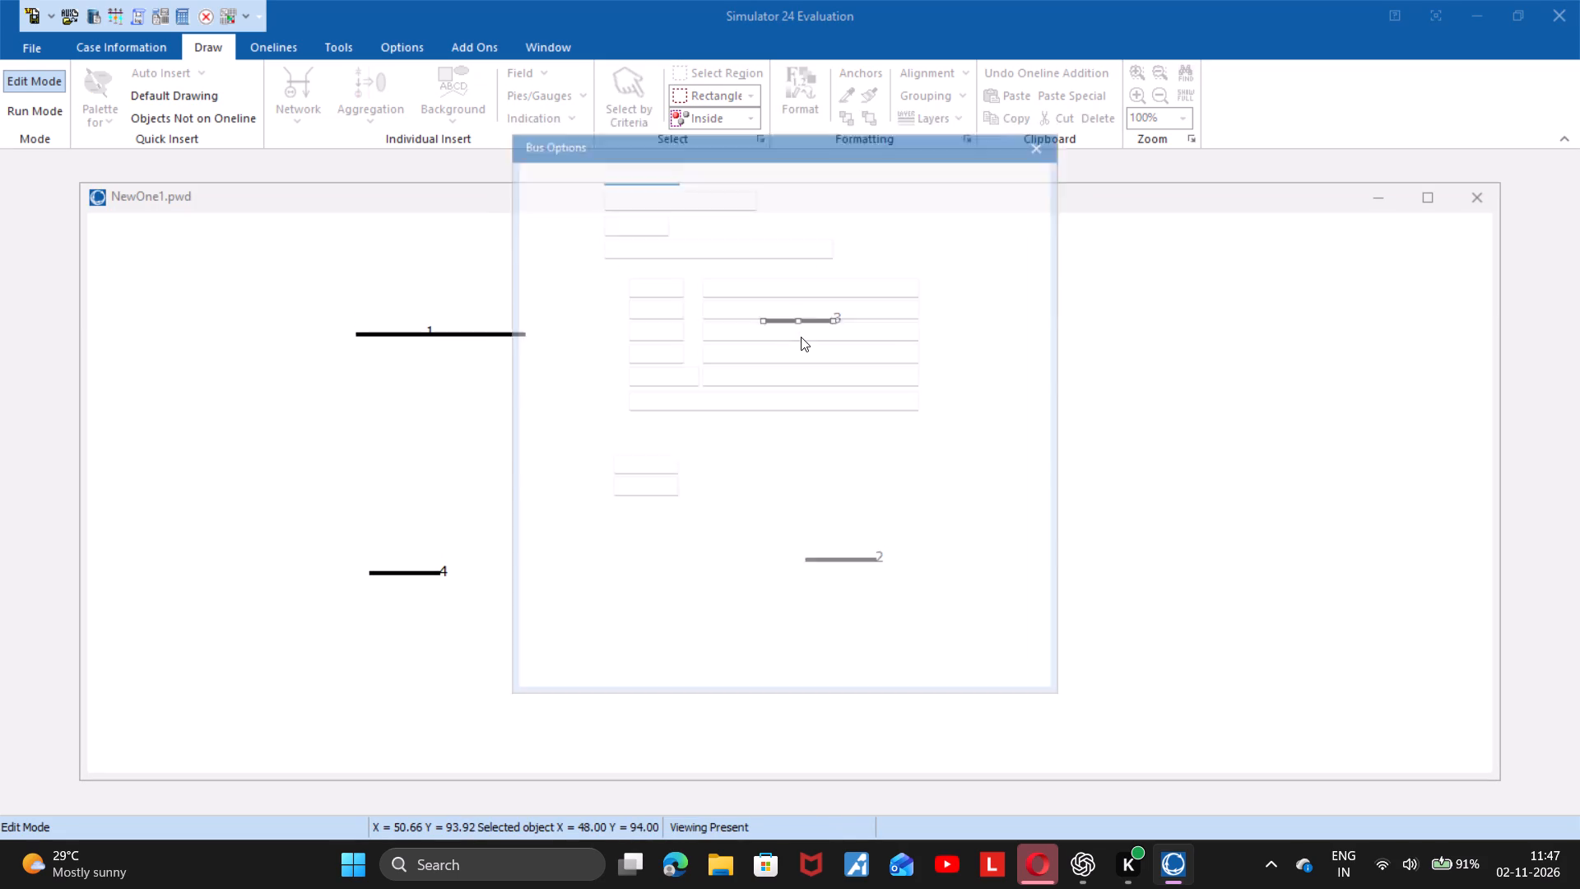
{"action": "left_click_drag", "start_coordinate": [801, 337], "coordinate": [801, 337]}
{"action": "left_click", "coordinate": [1071, 135]}
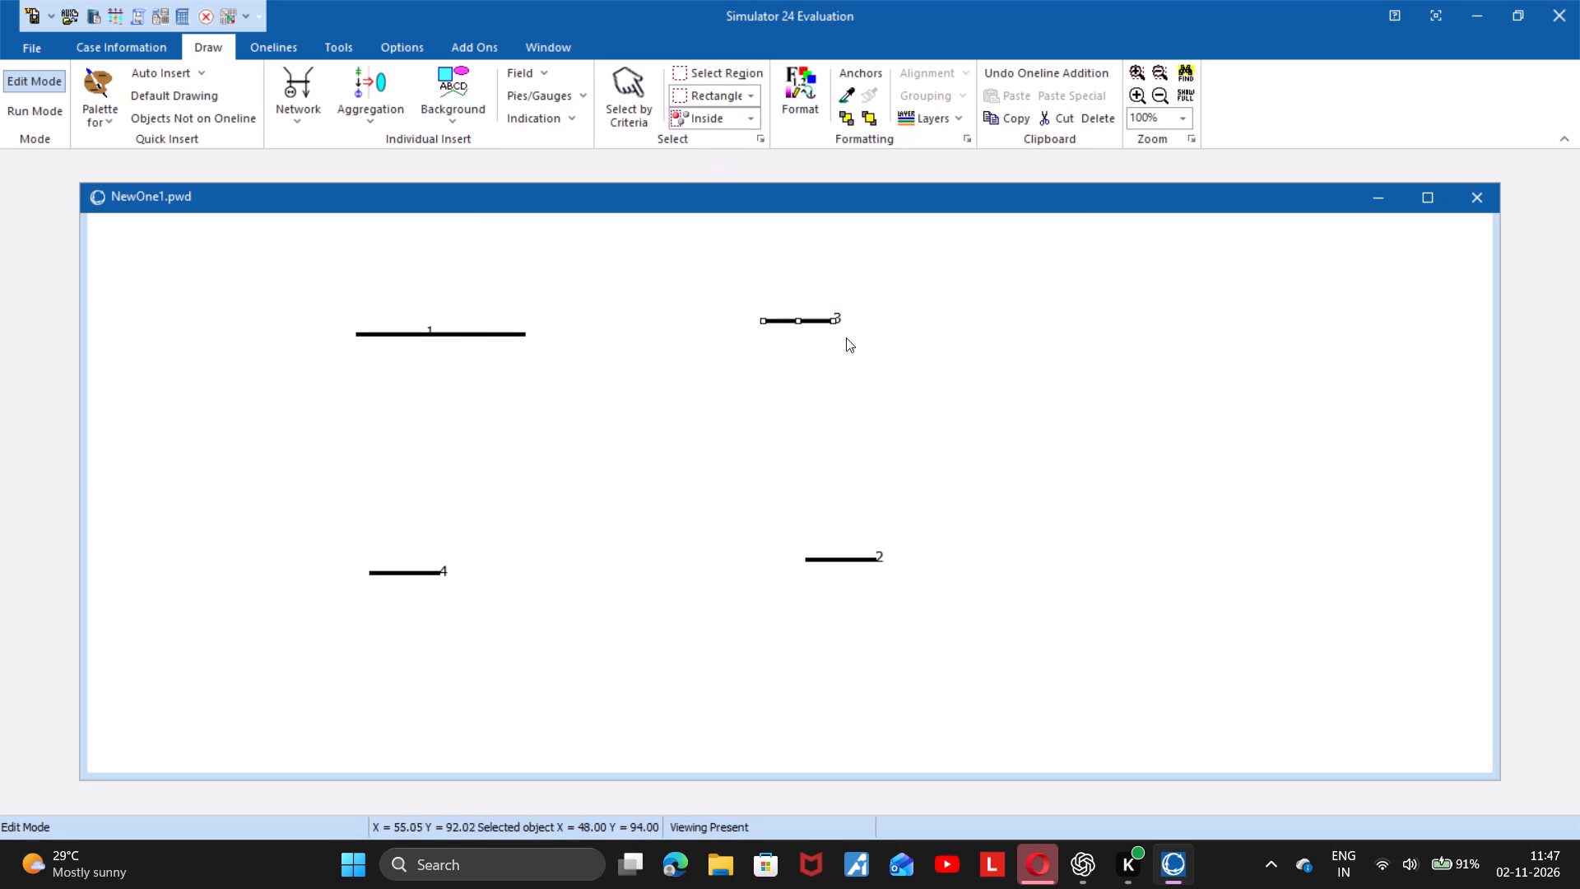
{"action": "left_click_drag", "start_coordinate": [816, 319], "coordinate": [796, 333]}
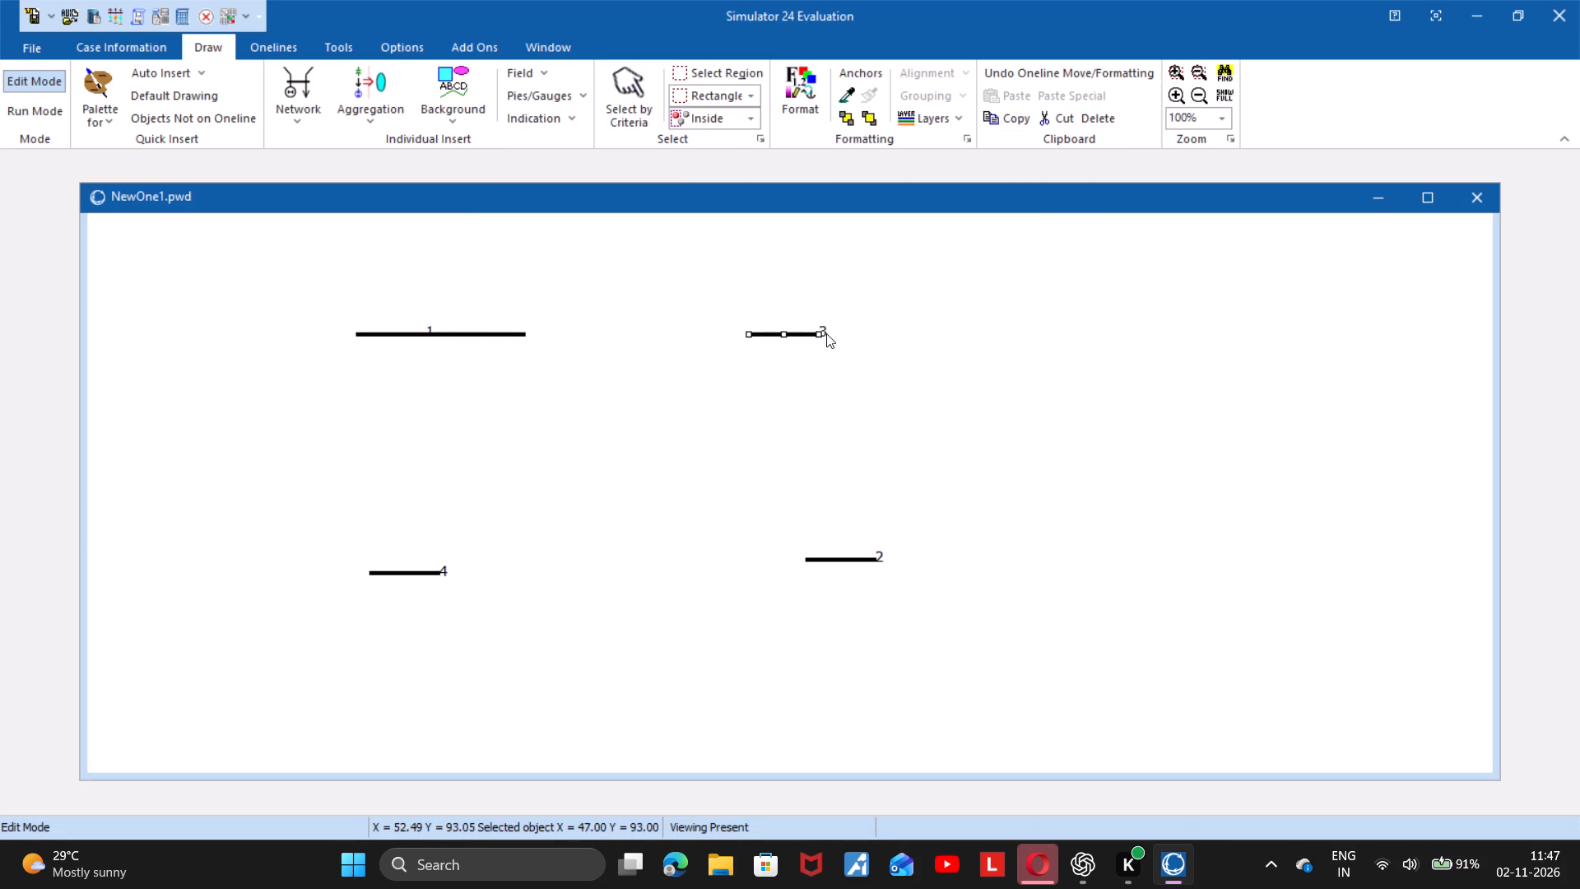
{"action": "left_click_drag", "start_coordinate": [820, 333], "coordinate": [898, 335]}
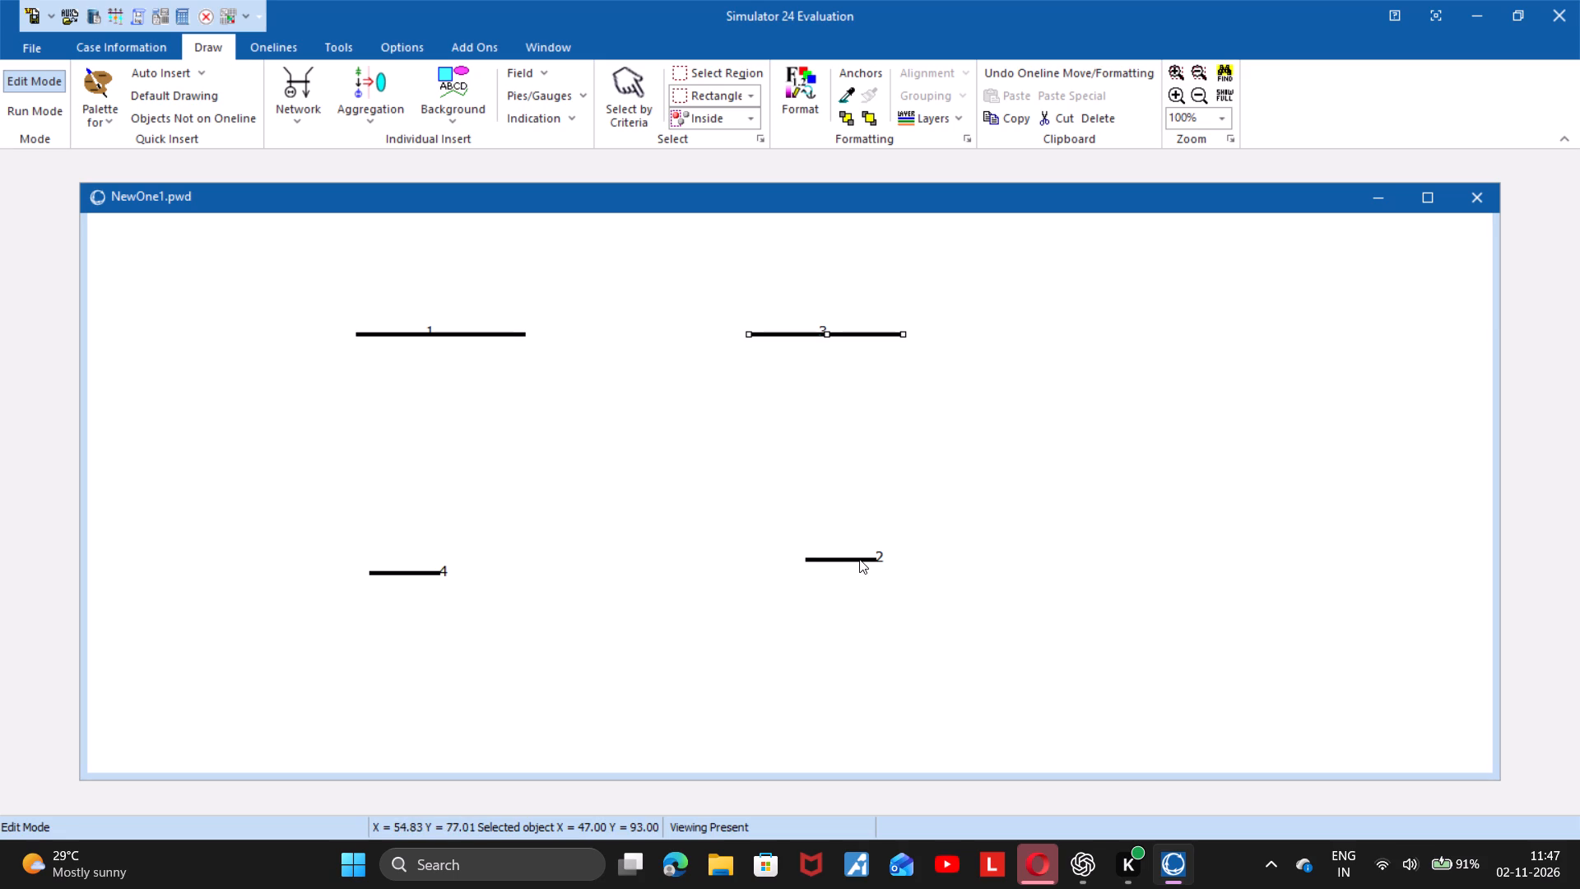
Move bus 2 to about X 48, Y 77 under bus 3 and stretch it to end in line with bus 3.
{"action": "left_click", "coordinate": [859, 559]}
{"action": "left_click_drag", "start_coordinate": [859, 559], "coordinate": [820, 558]}
{"action": "left_click_drag", "start_coordinate": [833, 556], "coordinate": [904, 554]}
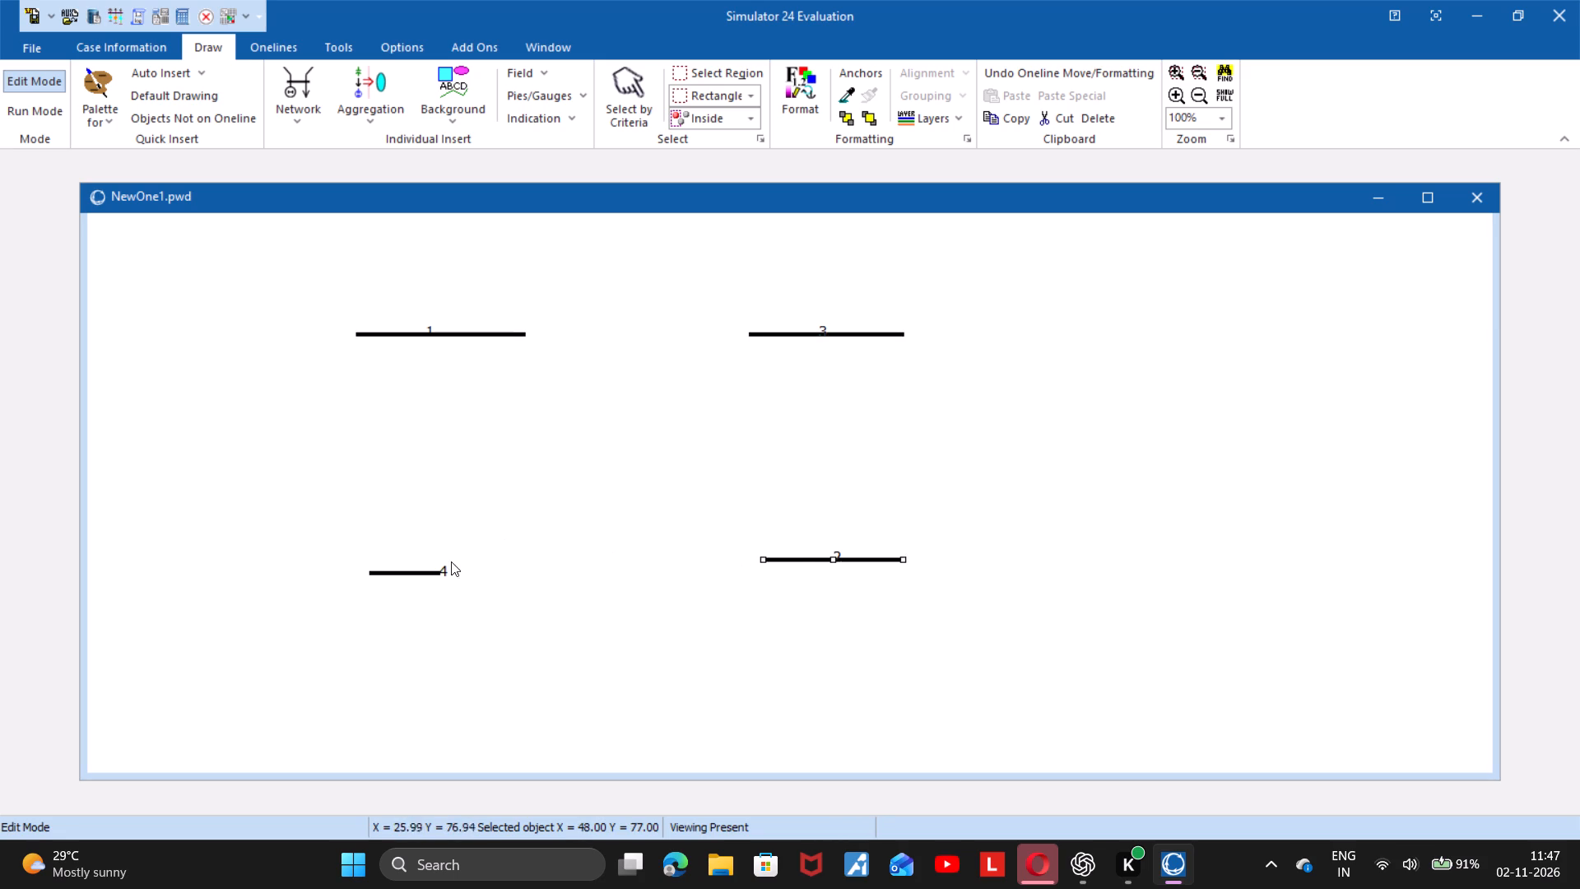
Stretch bus 4 horizontally to nearly twice its length.
{"action": "left_click", "coordinate": [434, 570]}
{"action": "left_click", "coordinate": [431, 573]}
{"action": "left_click_drag", "start_coordinate": [438, 573], "coordinate": [493, 574]}
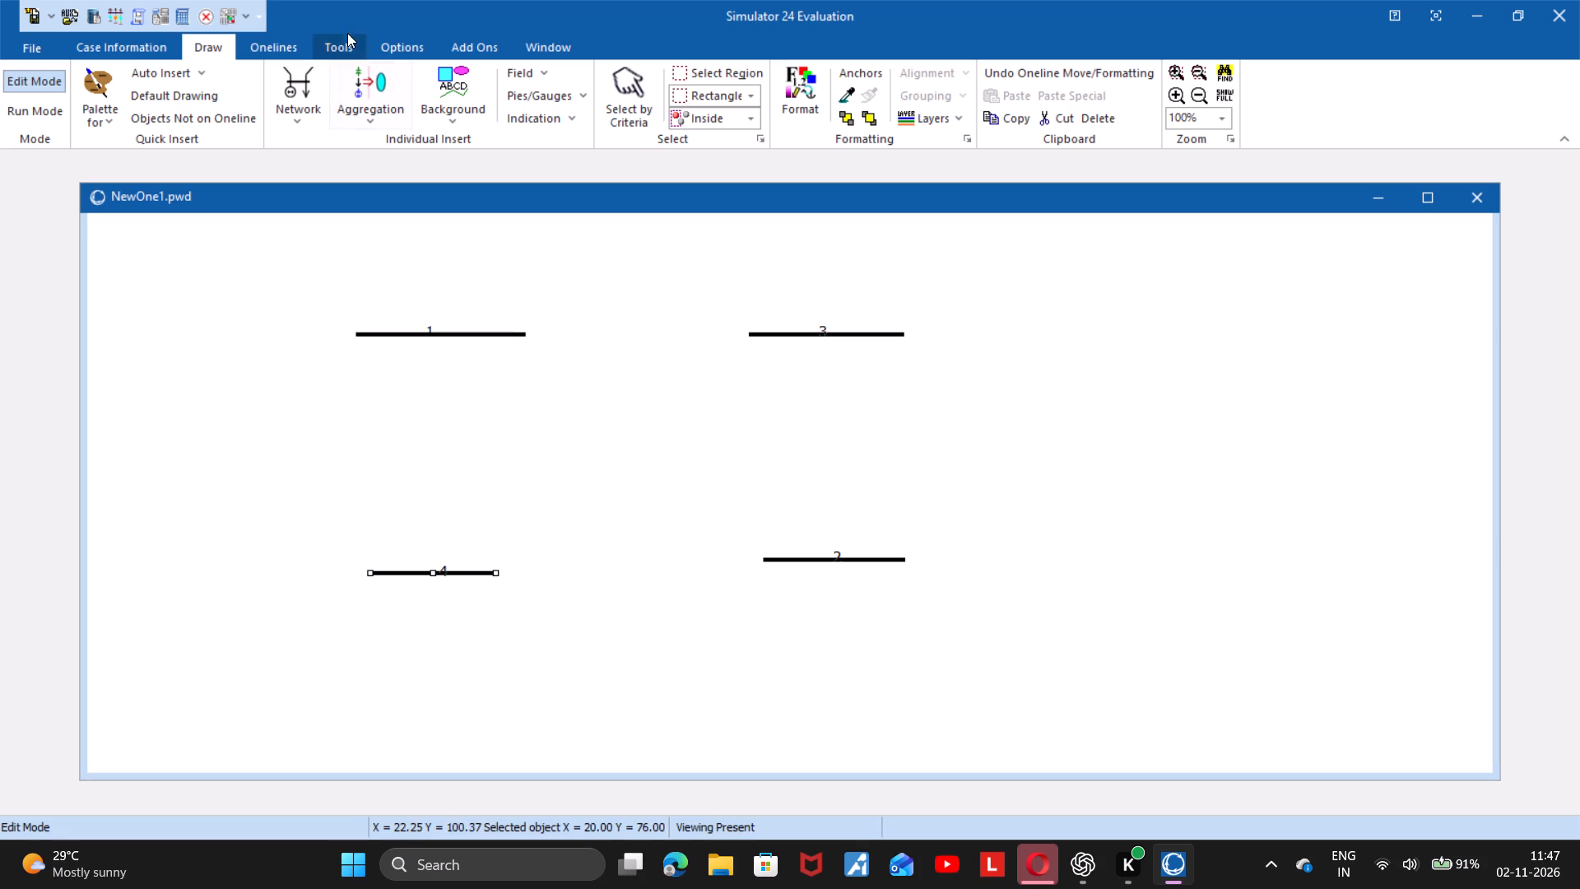
Draw a transmission line from bus 1 to bus 3, routed below both buses, with series reactance 0.20.
{"action": "left_click", "coordinate": [300, 71]}
{"action": "left_click", "coordinate": [326, 234]}
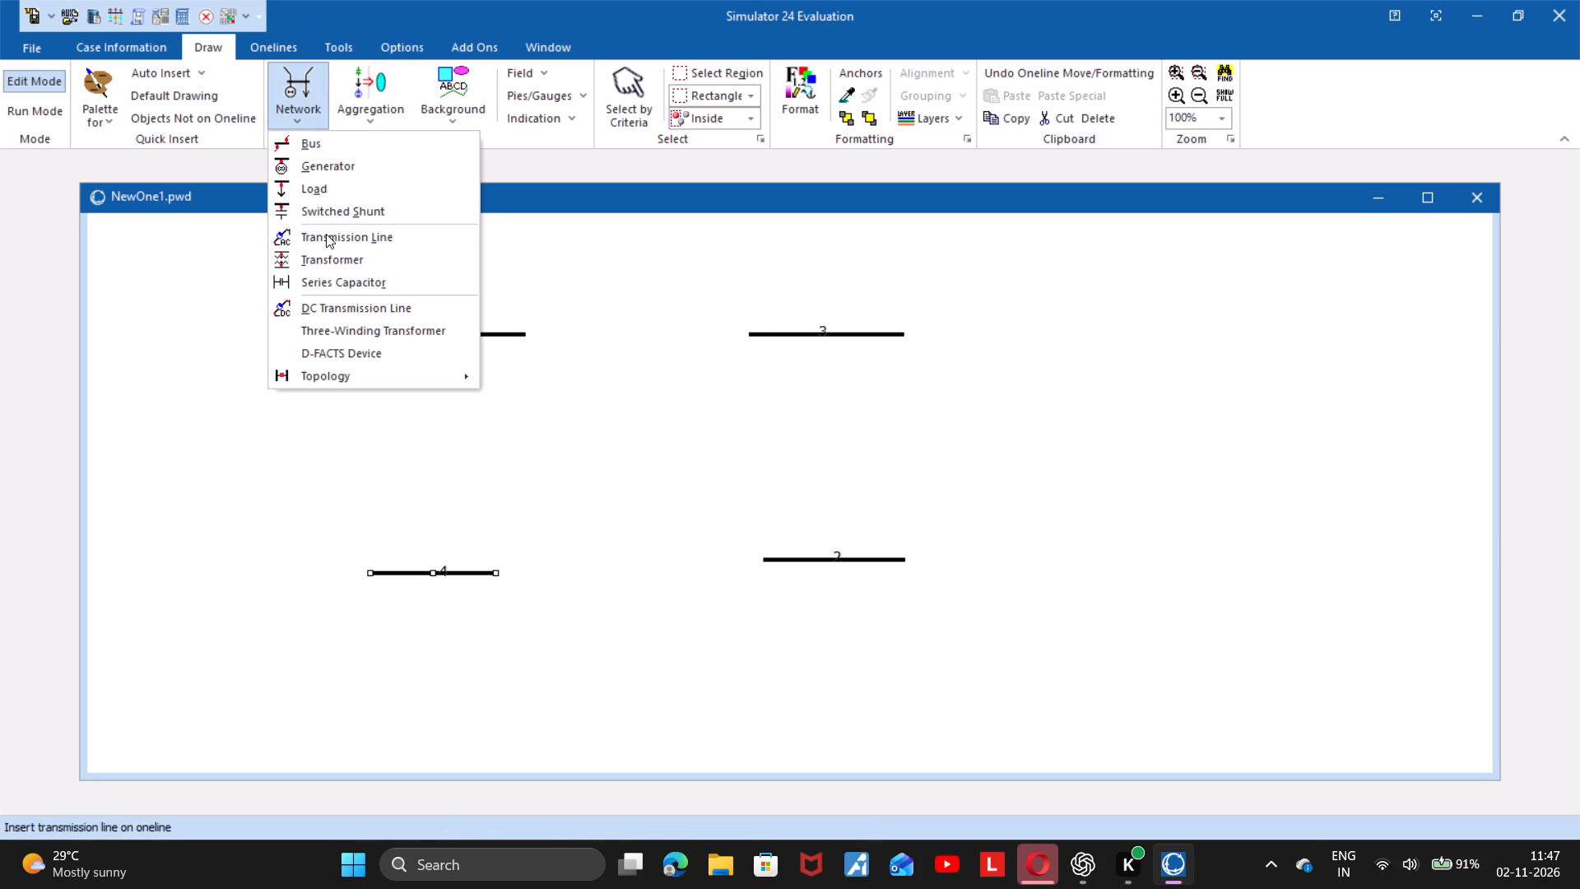
{"action": "left_click", "coordinate": [486, 334]}
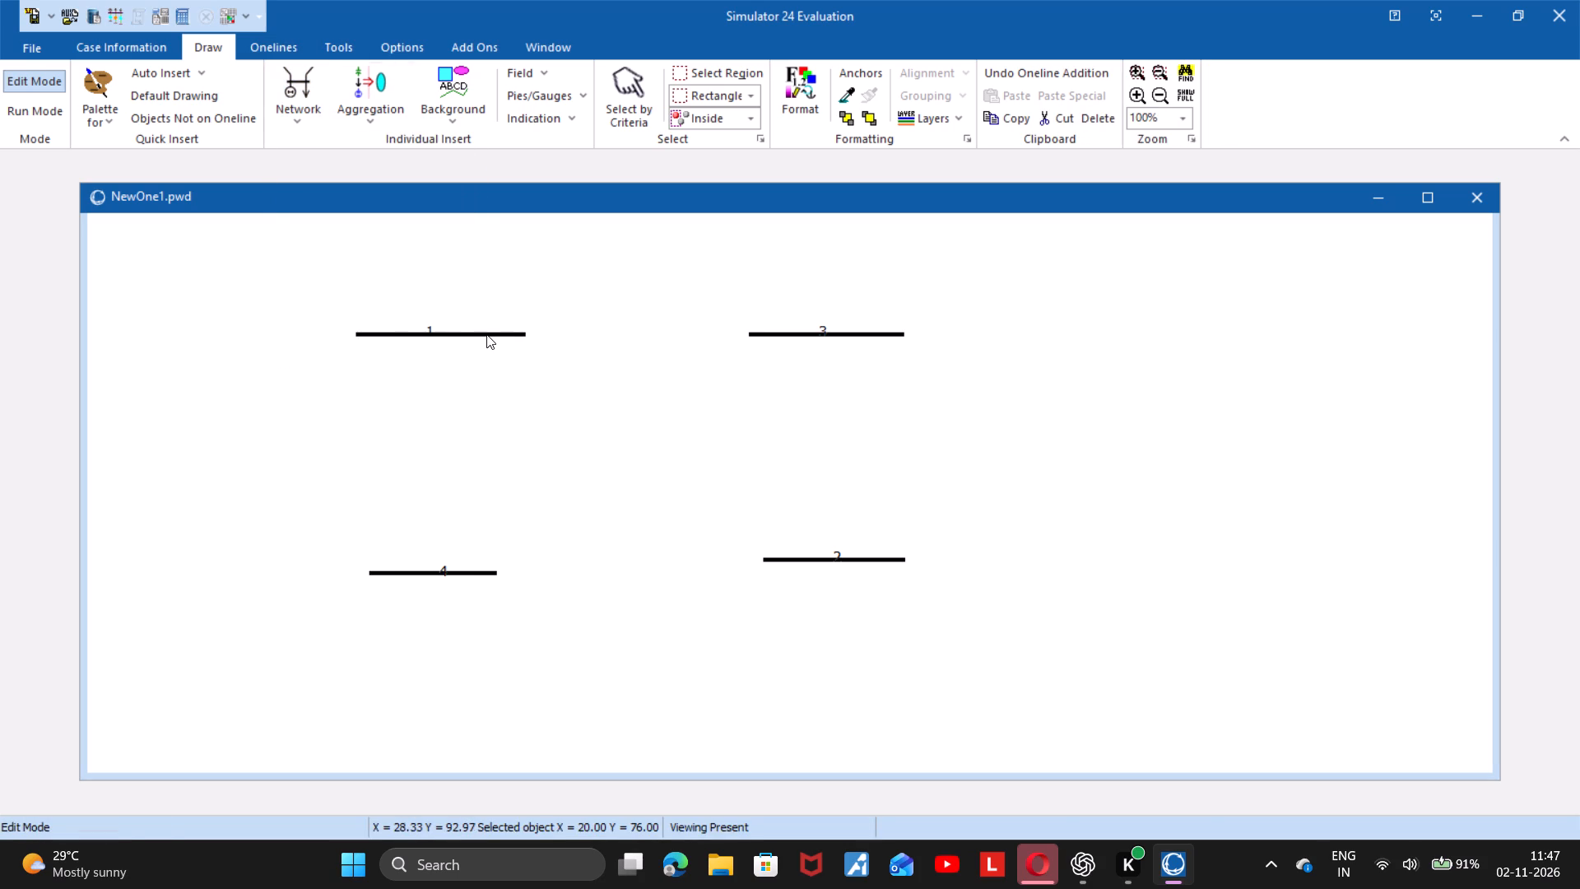
{"action": "left_click", "coordinate": [486, 334]}
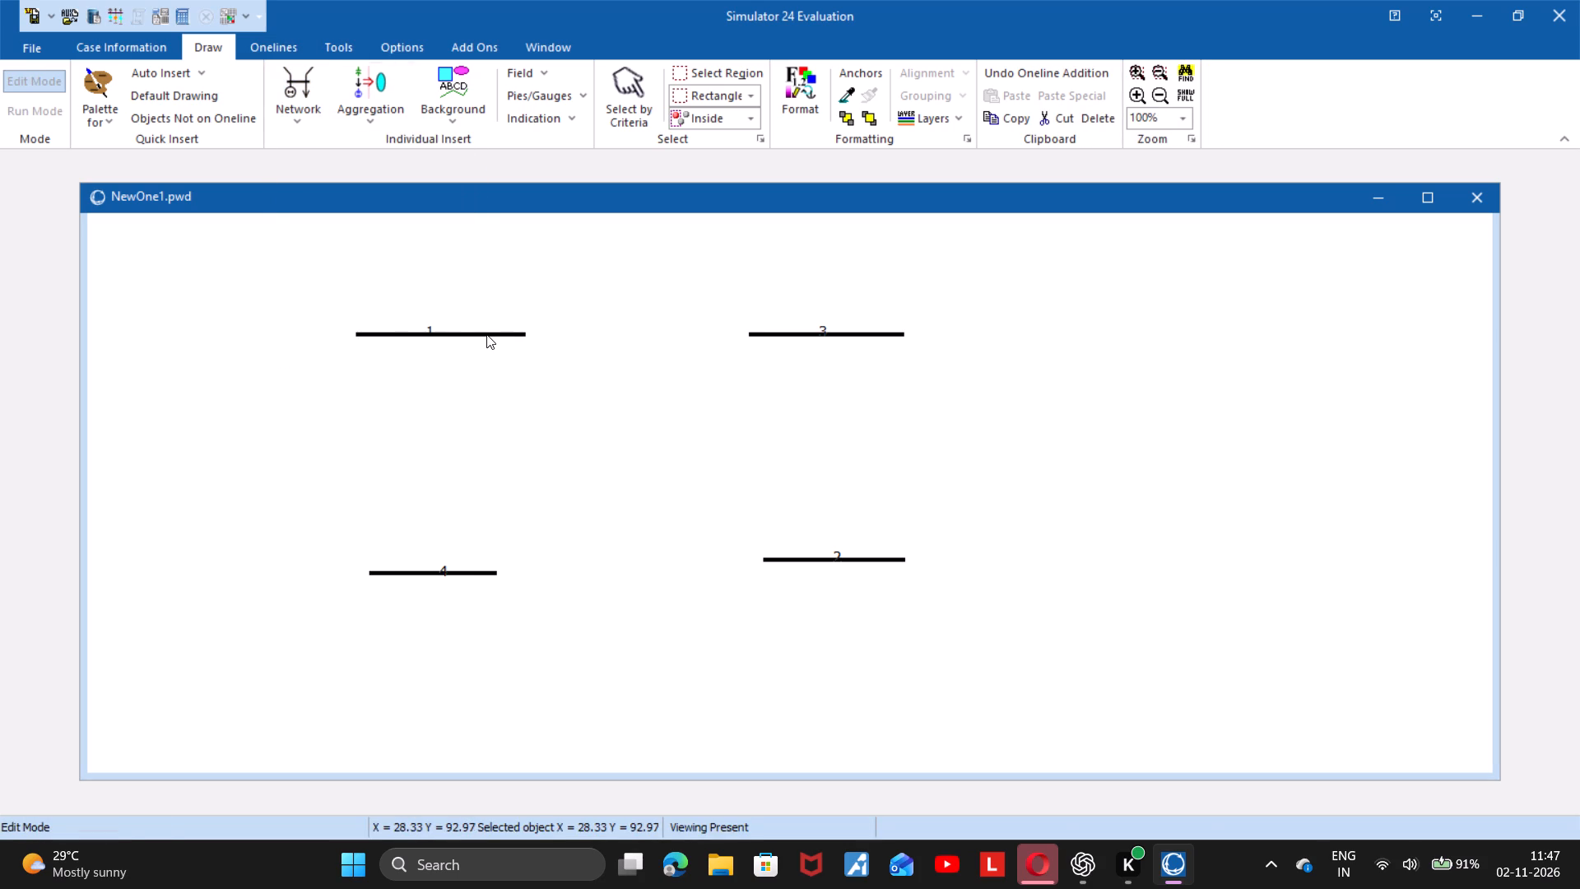
{"action": "left_click", "coordinate": [486, 377]}
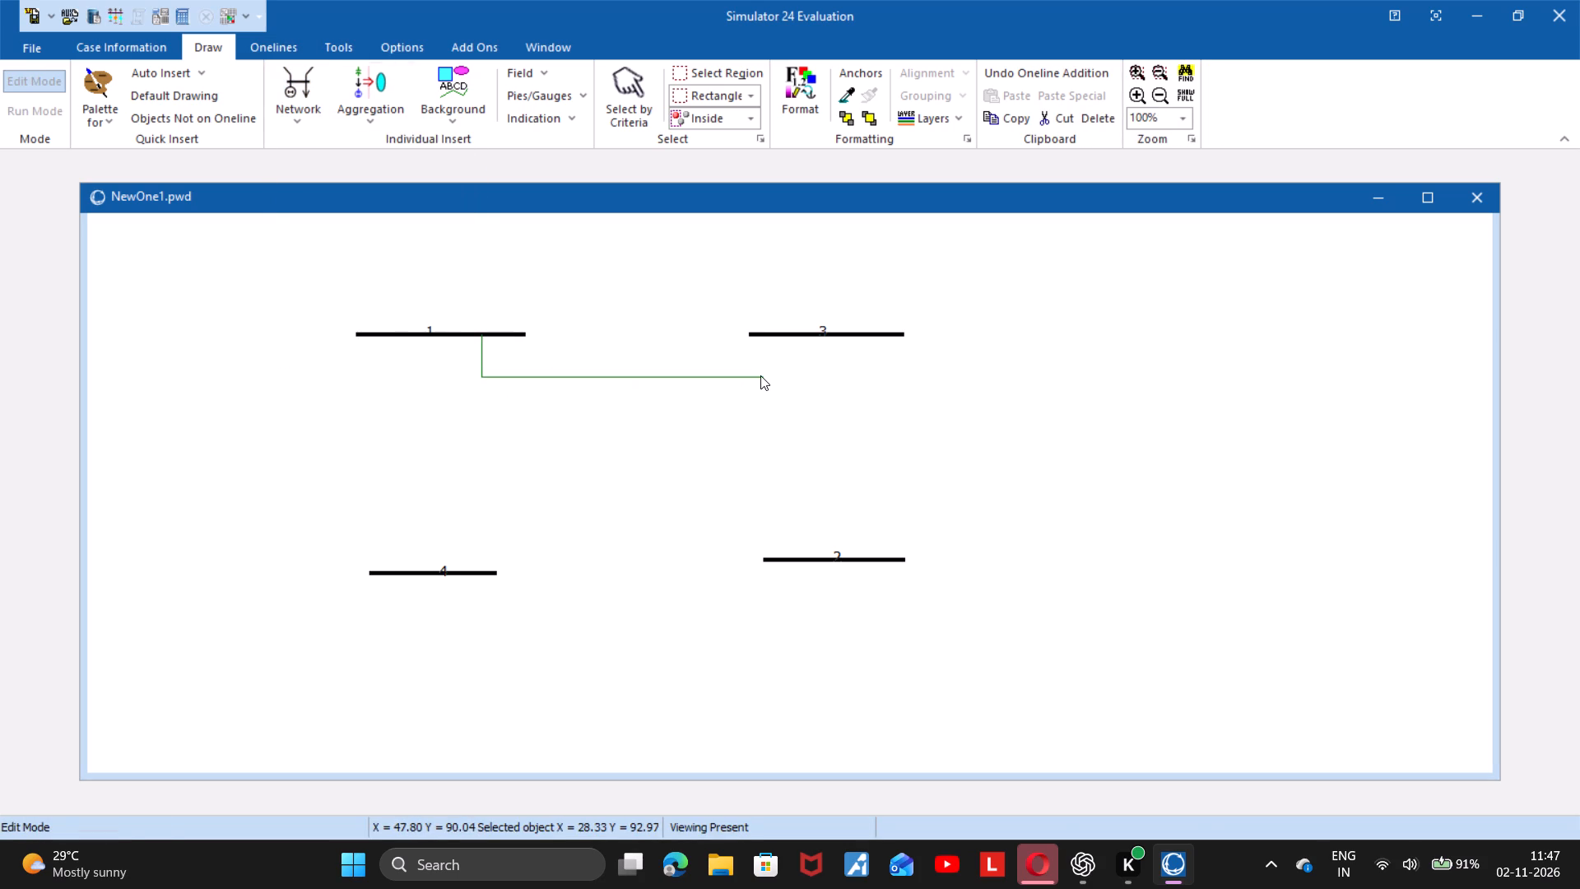
{"action": "left_click", "coordinate": [775, 375]}
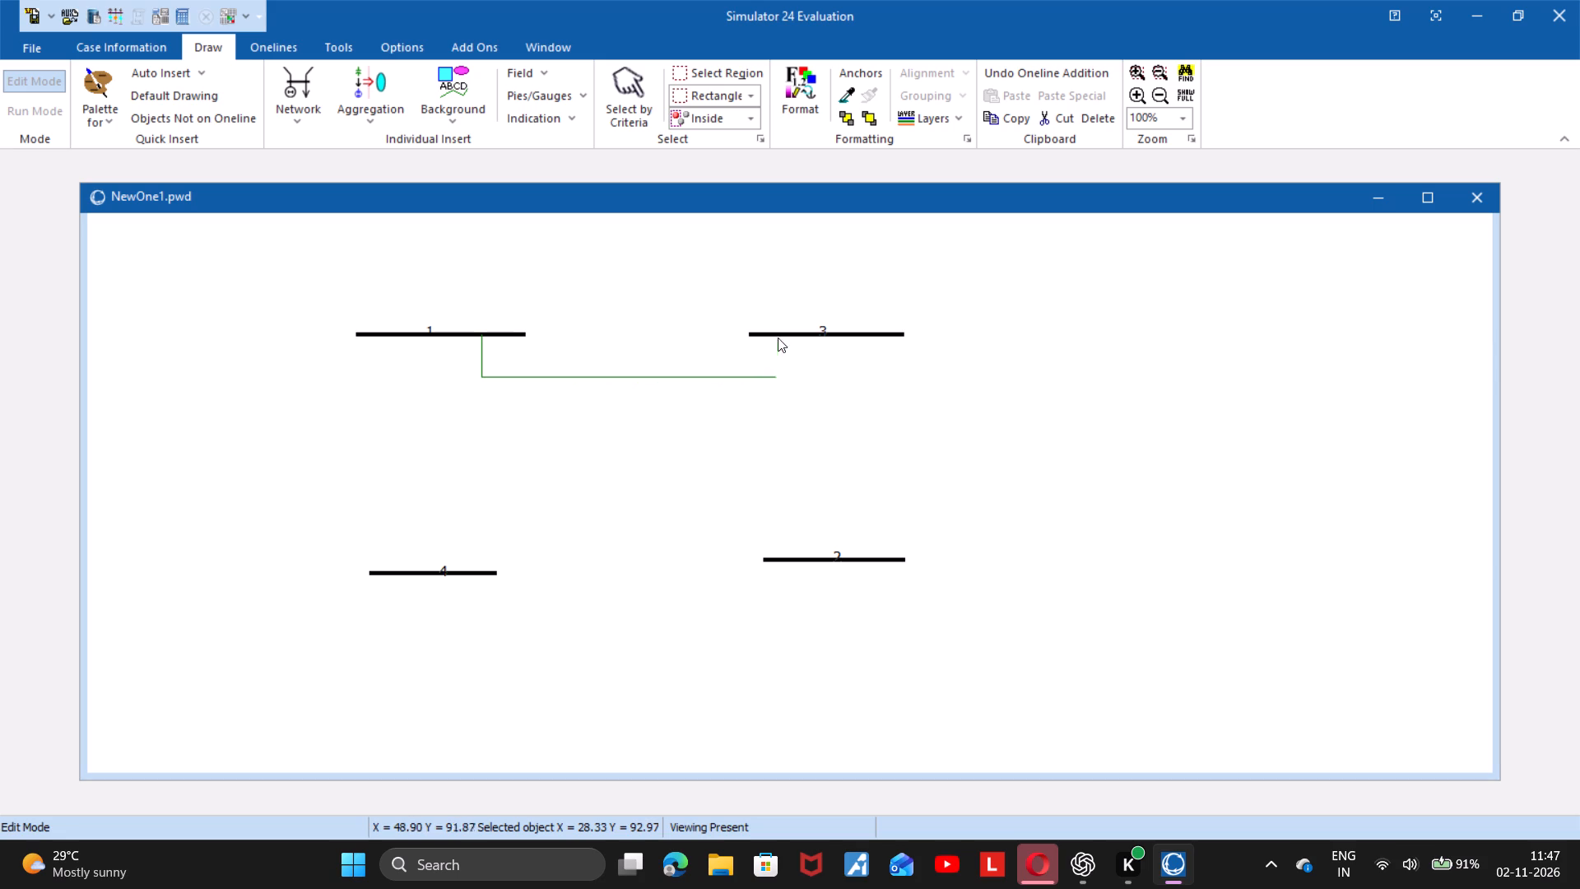
{"action": "double_click", "coordinate": [778, 331]}
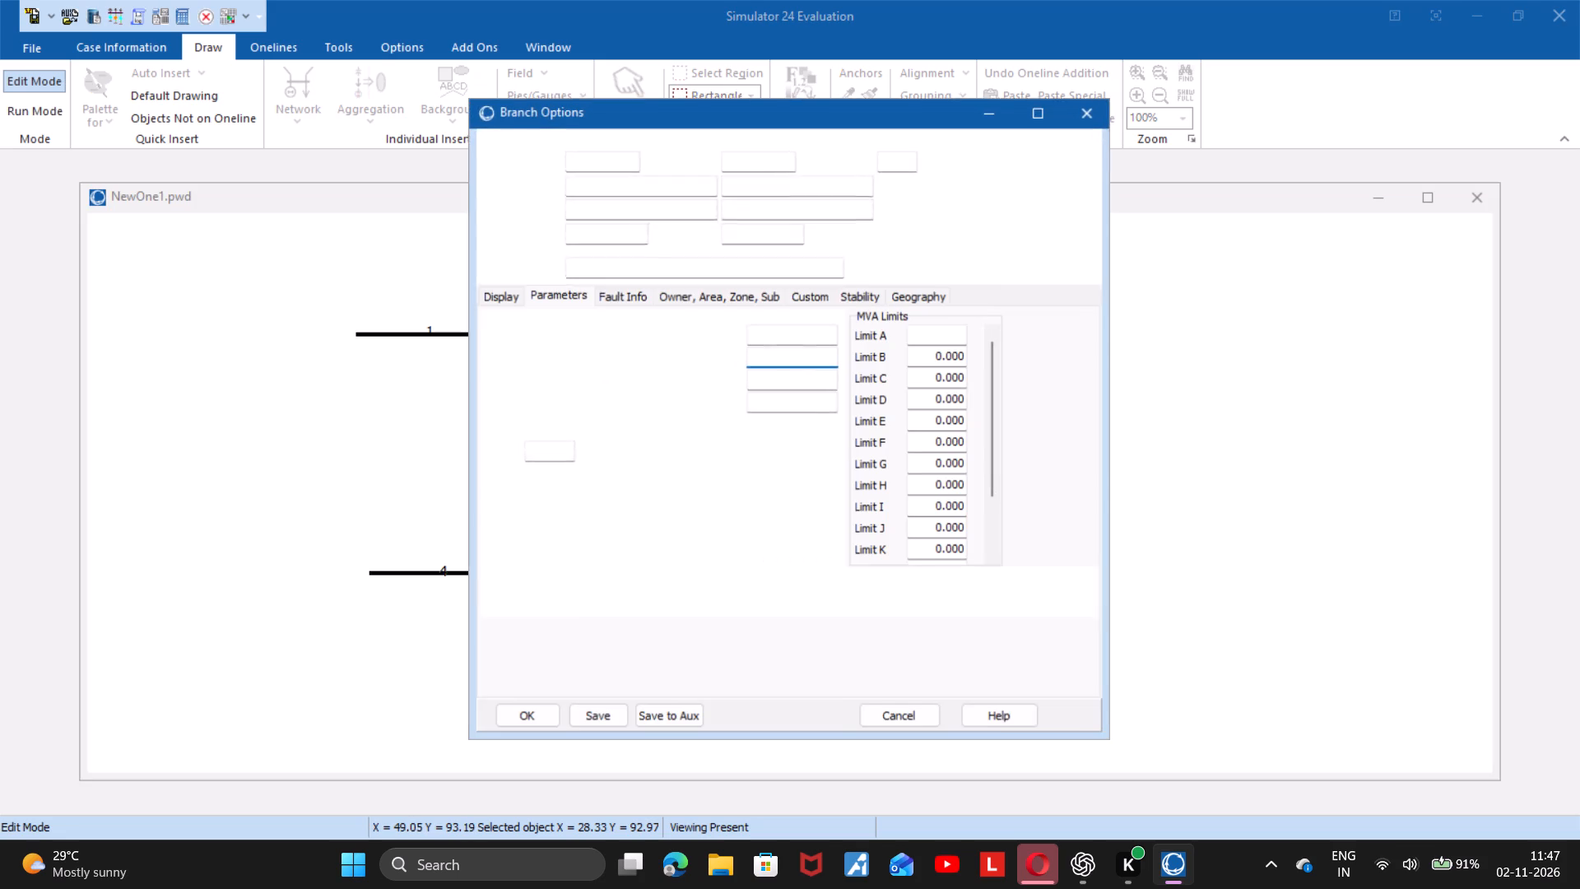
{"action": "type", "text": "0.20"}
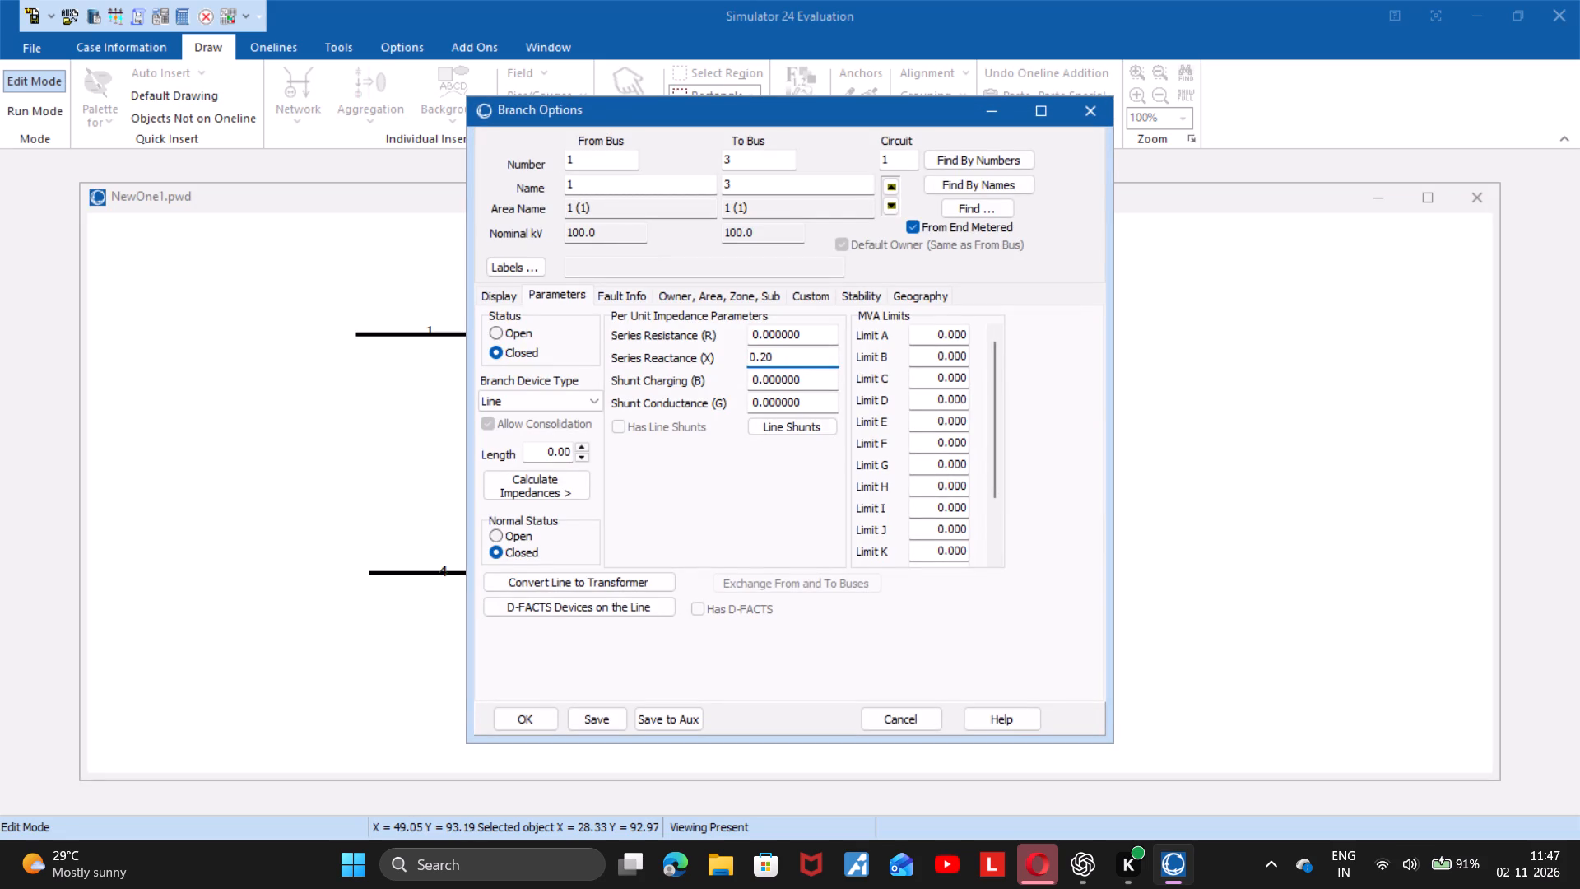
{"action": "left_click", "coordinate": [545, 710]}
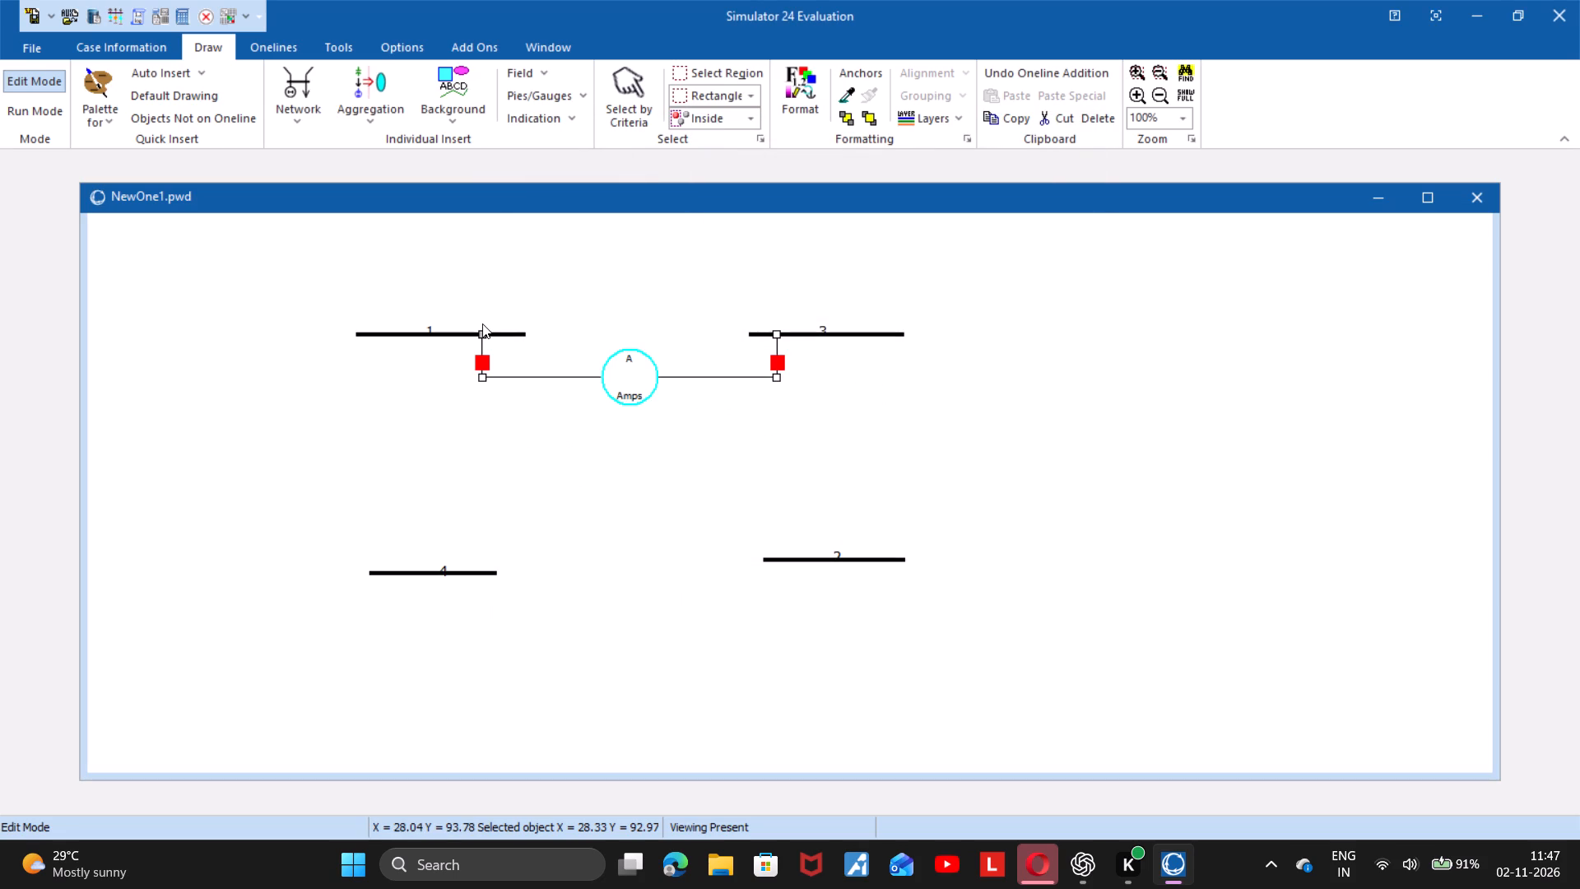
Draw a straight vertical transmission line from bus 1 to bus 4 with series reactance 0.10.
{"action": "left_click", "coordinate": [310, 92]}
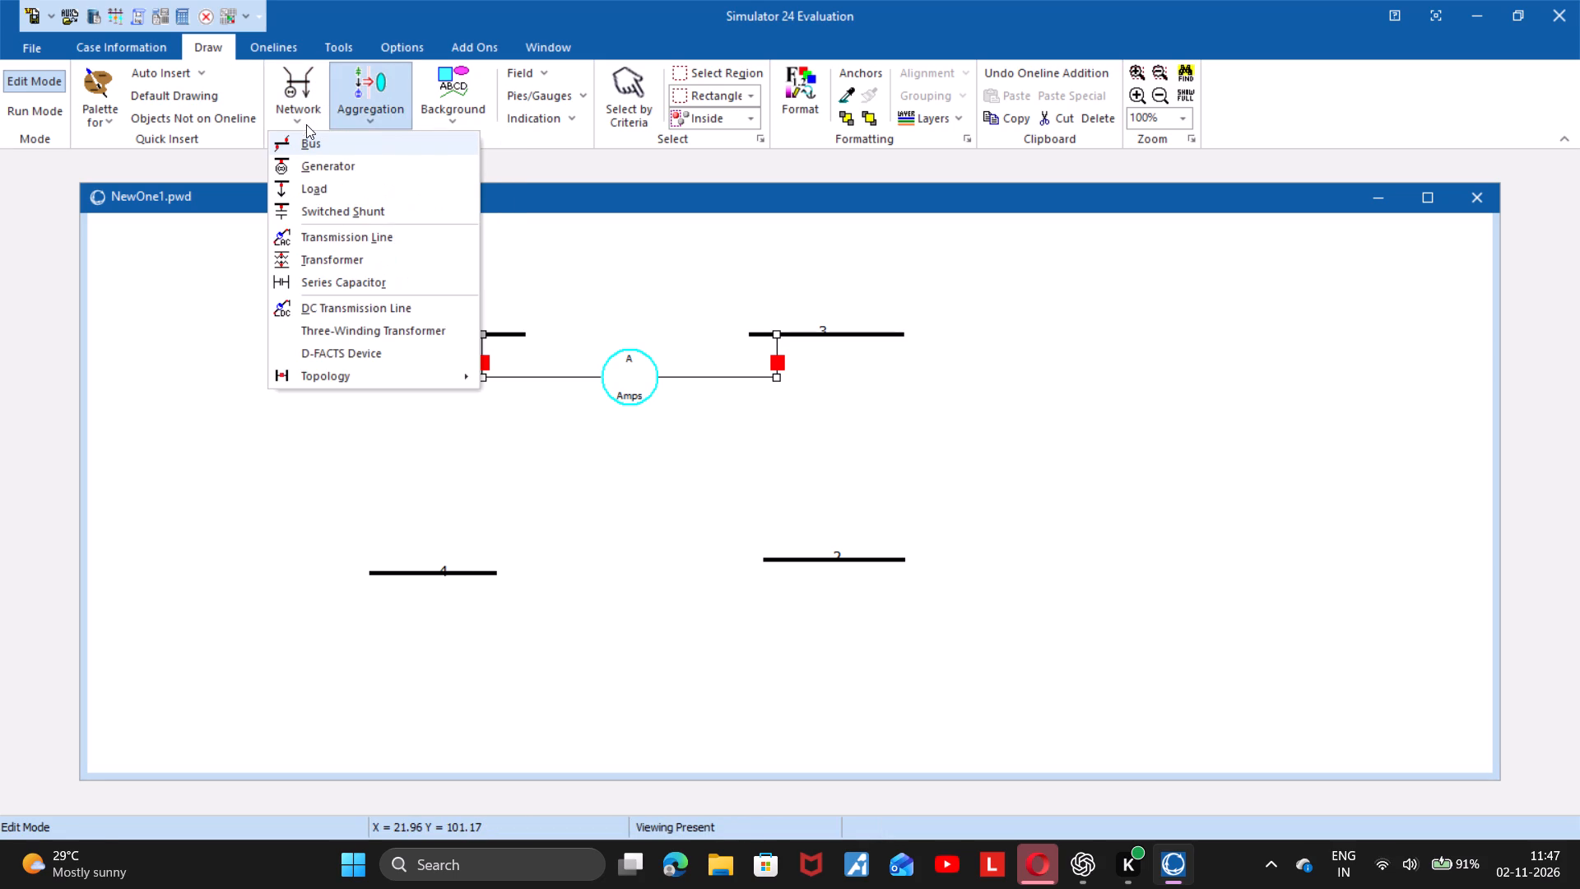
{"action": "left_click", "coordinate": [320, 229]}
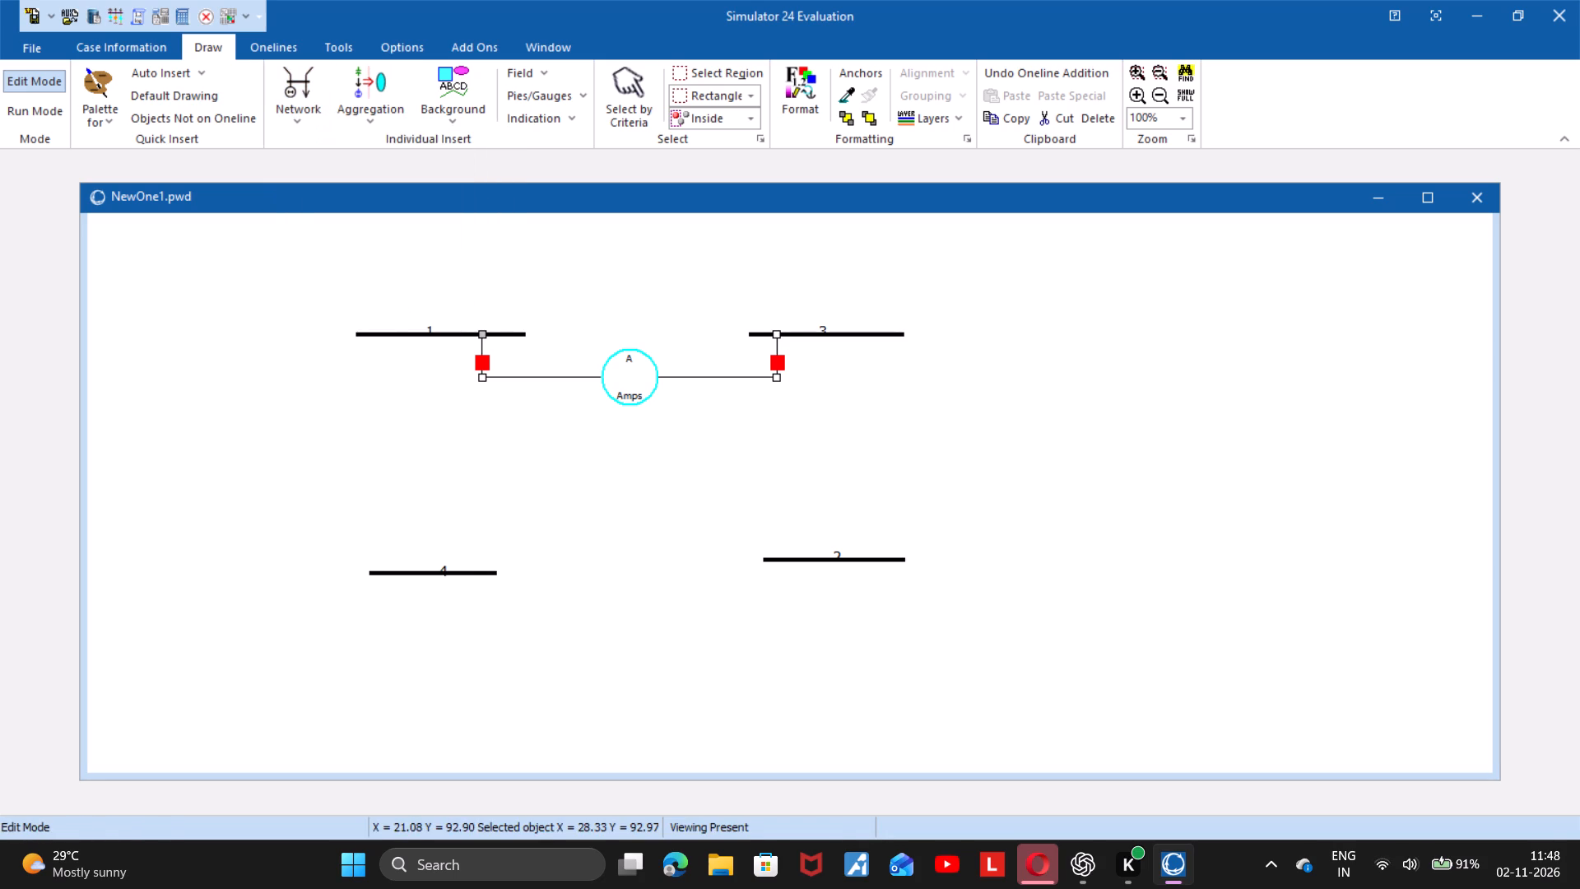
{"action": "left_click", "coordinate": [386, 334]}
{"action": "left_click", "coordinate": [386, 334]}
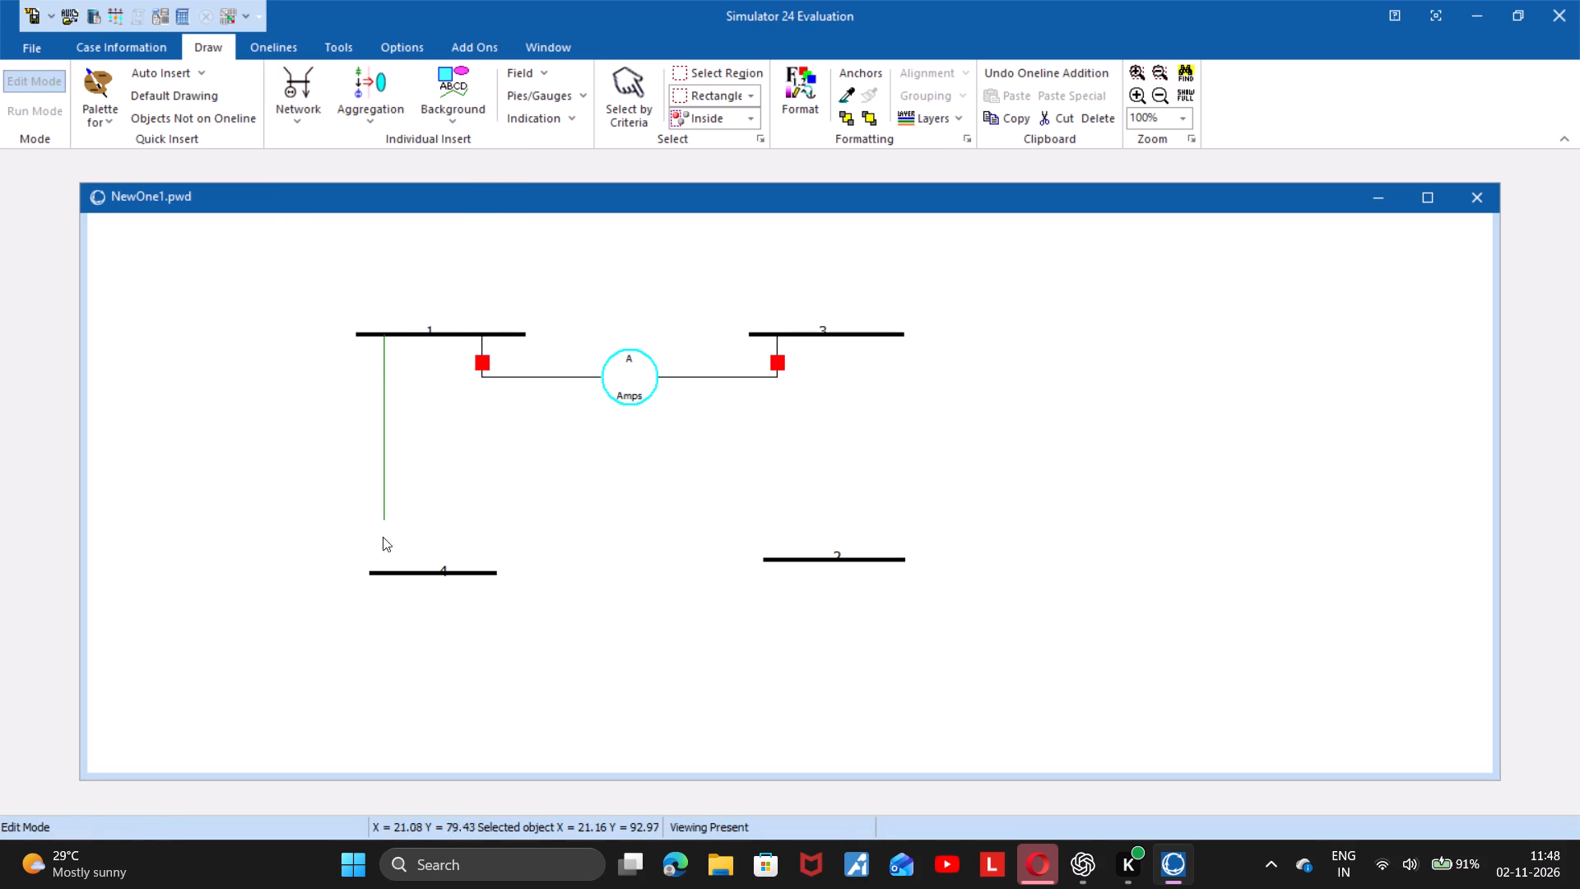
{"action": "left_click", "coordinate": [381, 570]}
{"action": "double_click", "coordinate": [381, 570]}
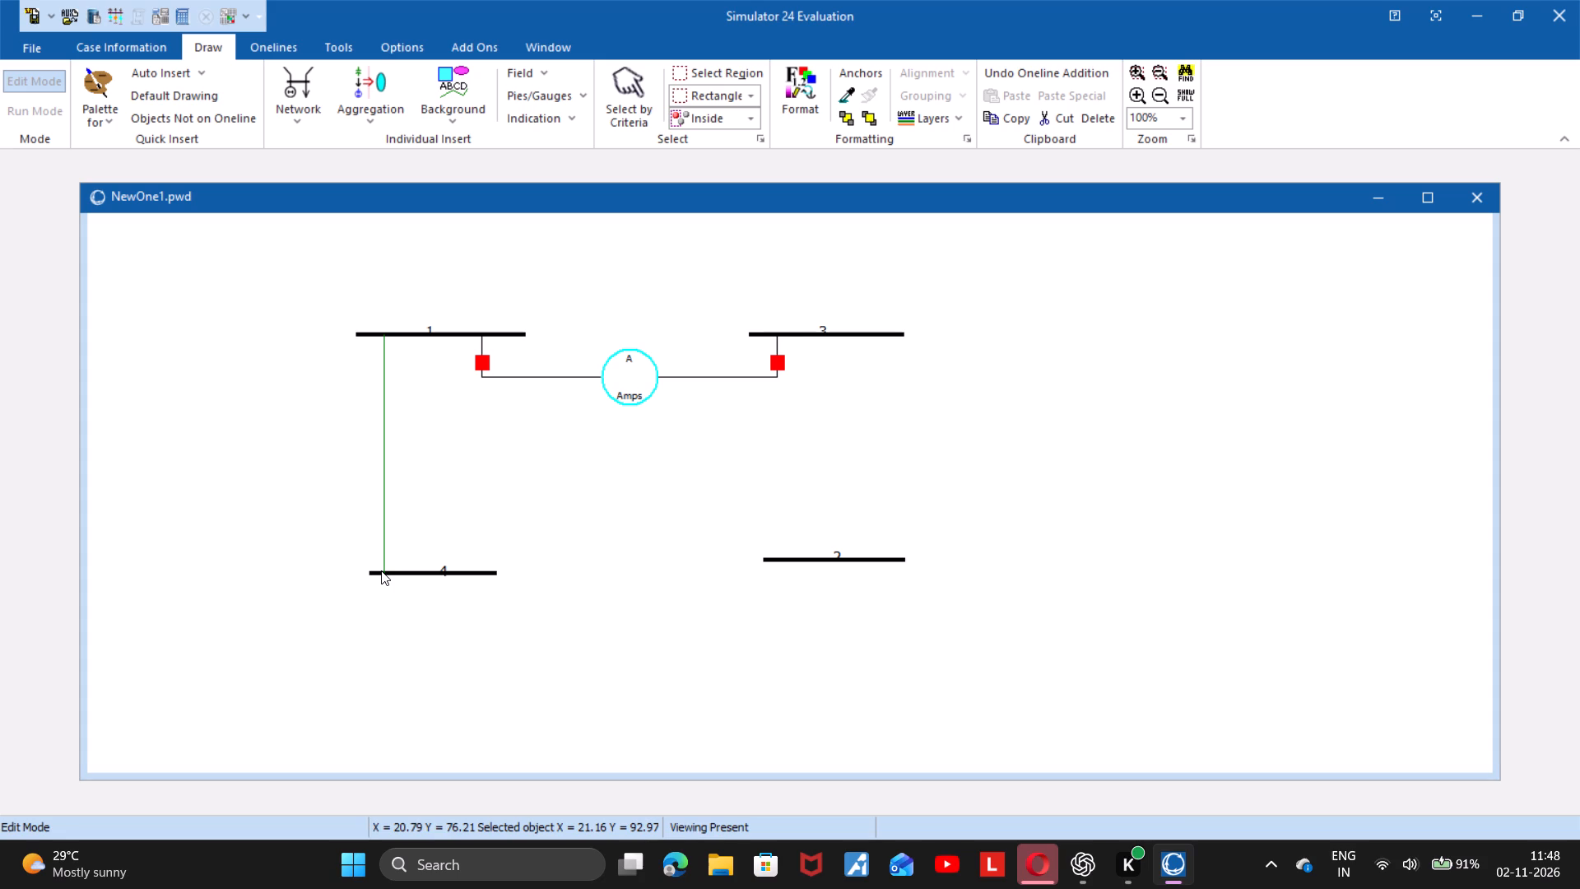
{"action": "double_click", "coordinate": [381, 570]}
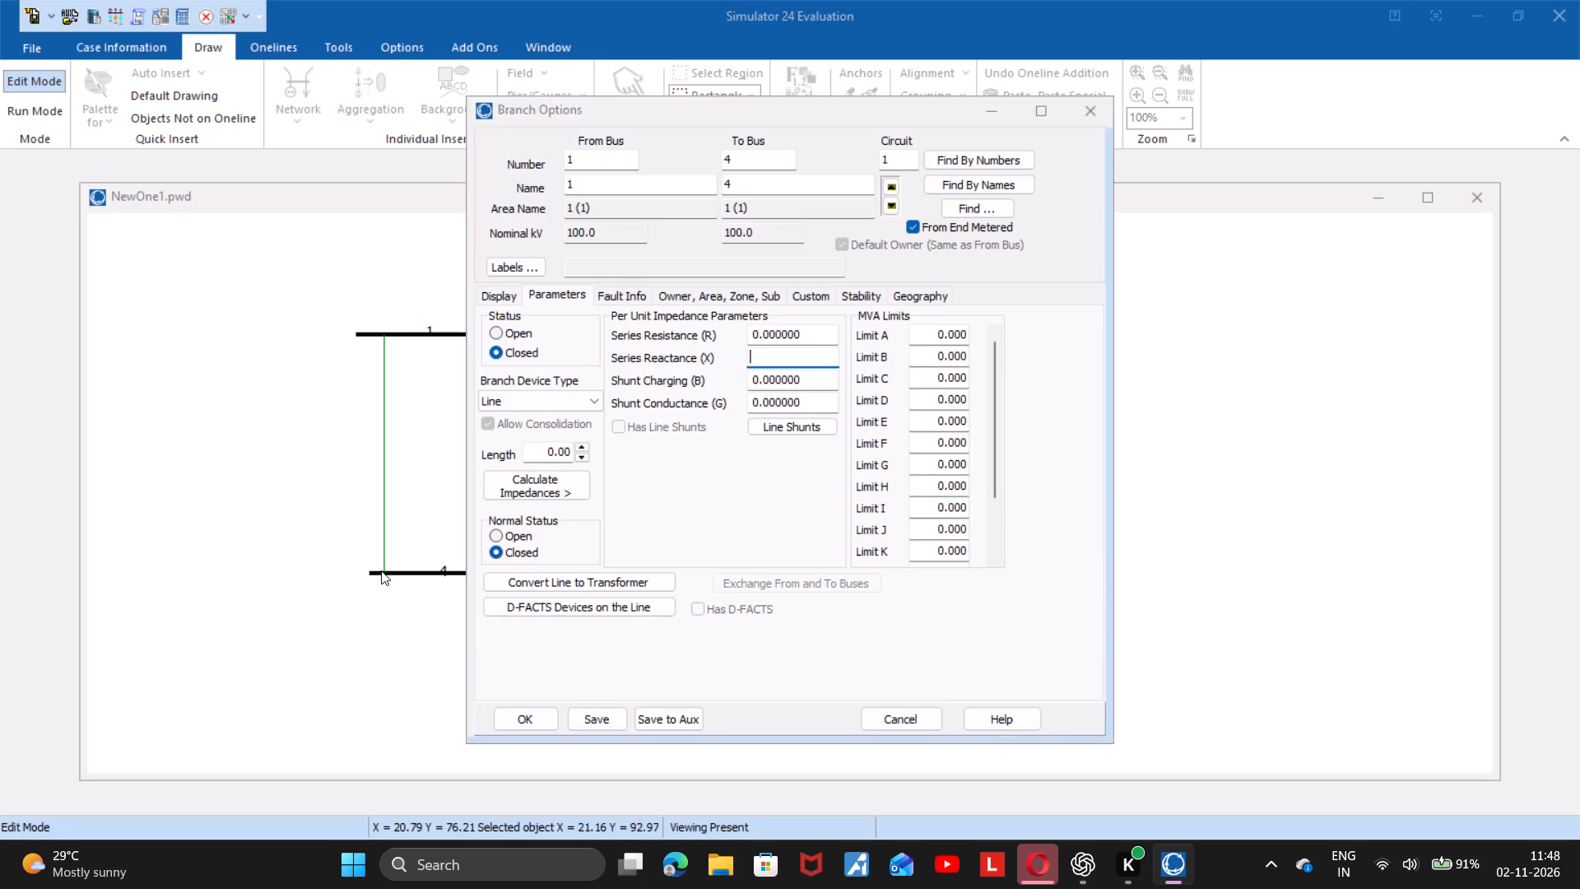
{"action": "type", "text": "0.10"}
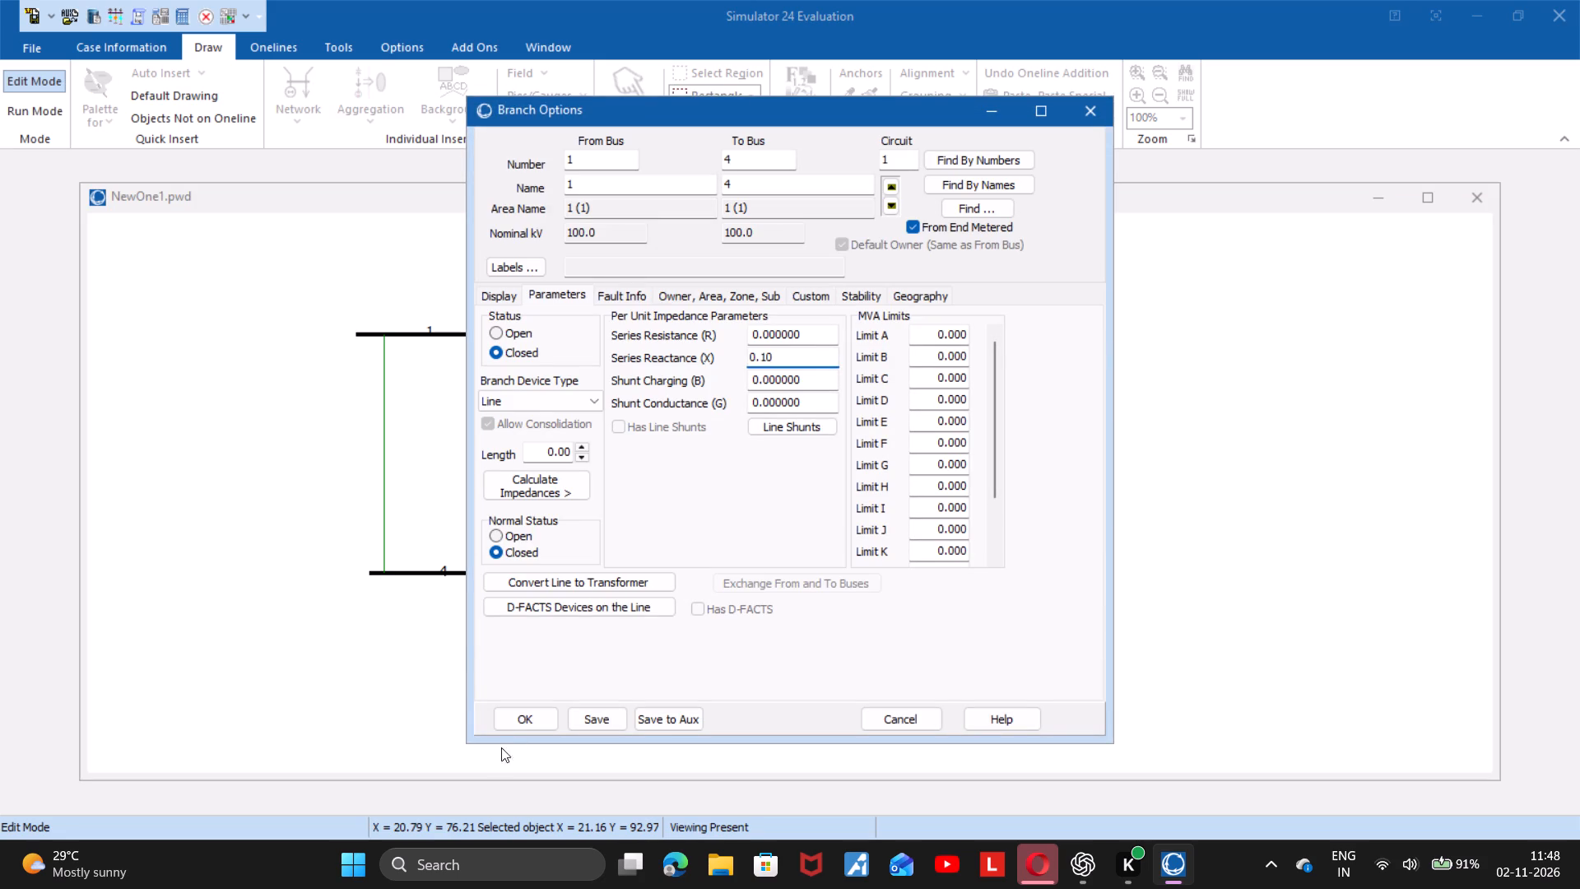
{"action": "left_click", "coordinate": [509, 730]}
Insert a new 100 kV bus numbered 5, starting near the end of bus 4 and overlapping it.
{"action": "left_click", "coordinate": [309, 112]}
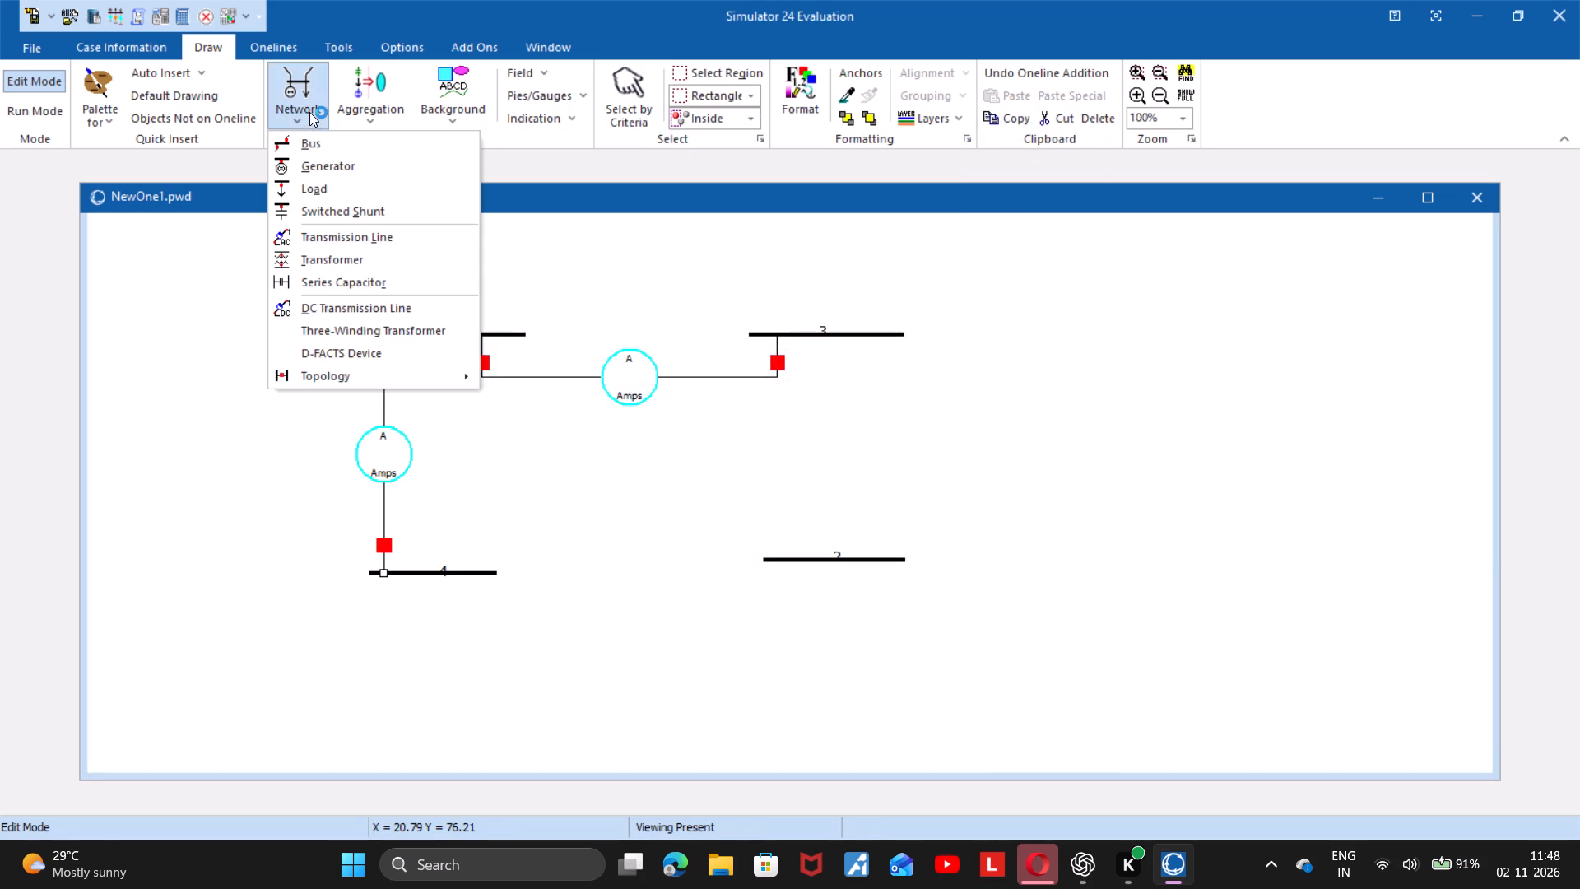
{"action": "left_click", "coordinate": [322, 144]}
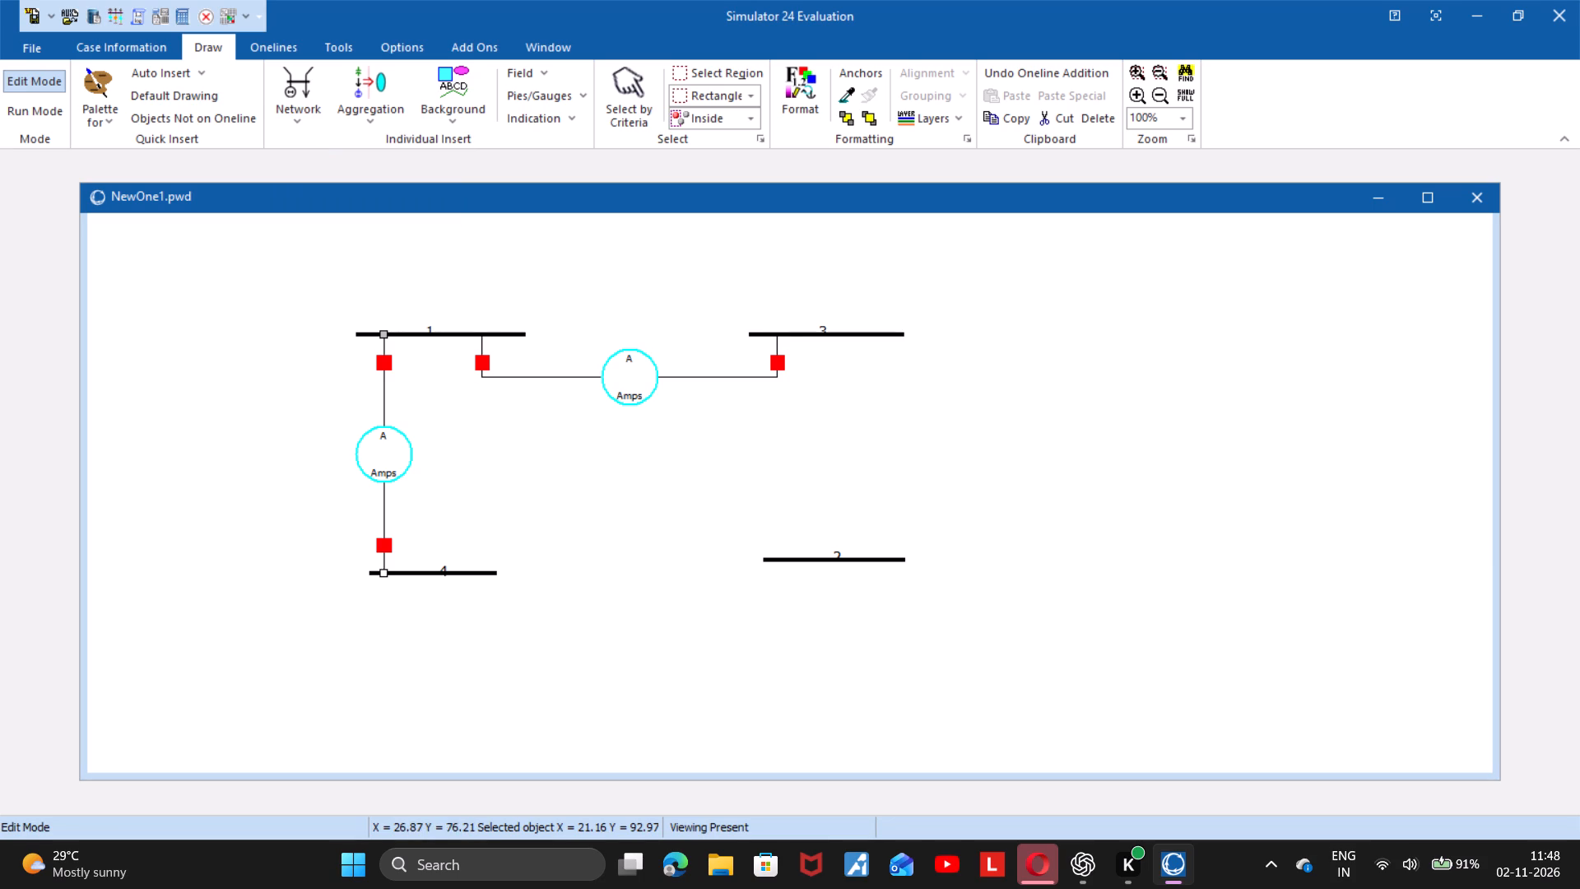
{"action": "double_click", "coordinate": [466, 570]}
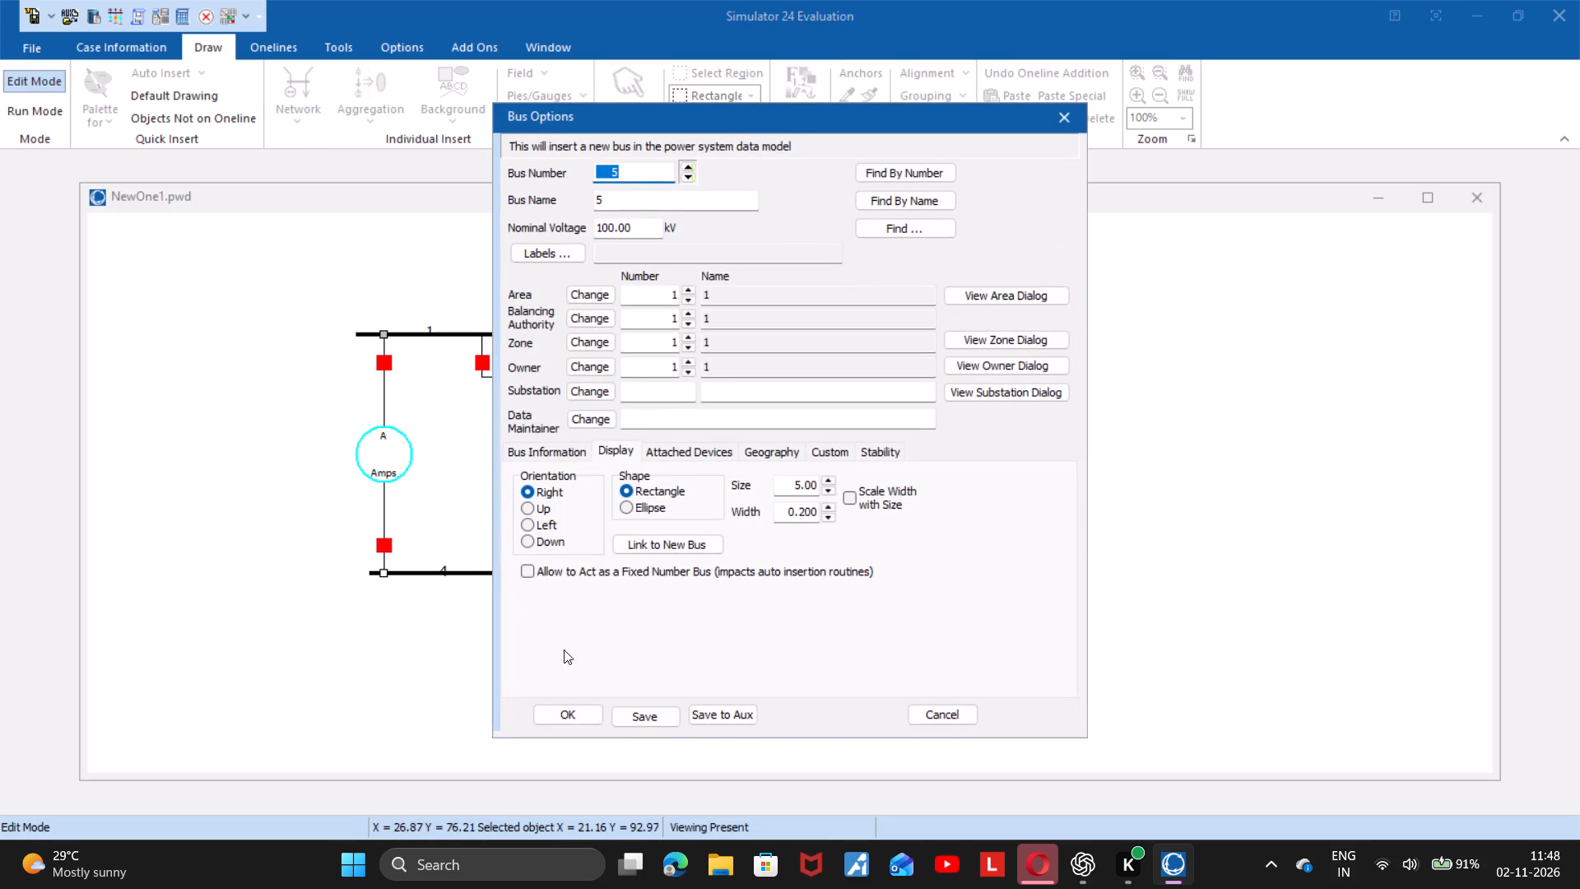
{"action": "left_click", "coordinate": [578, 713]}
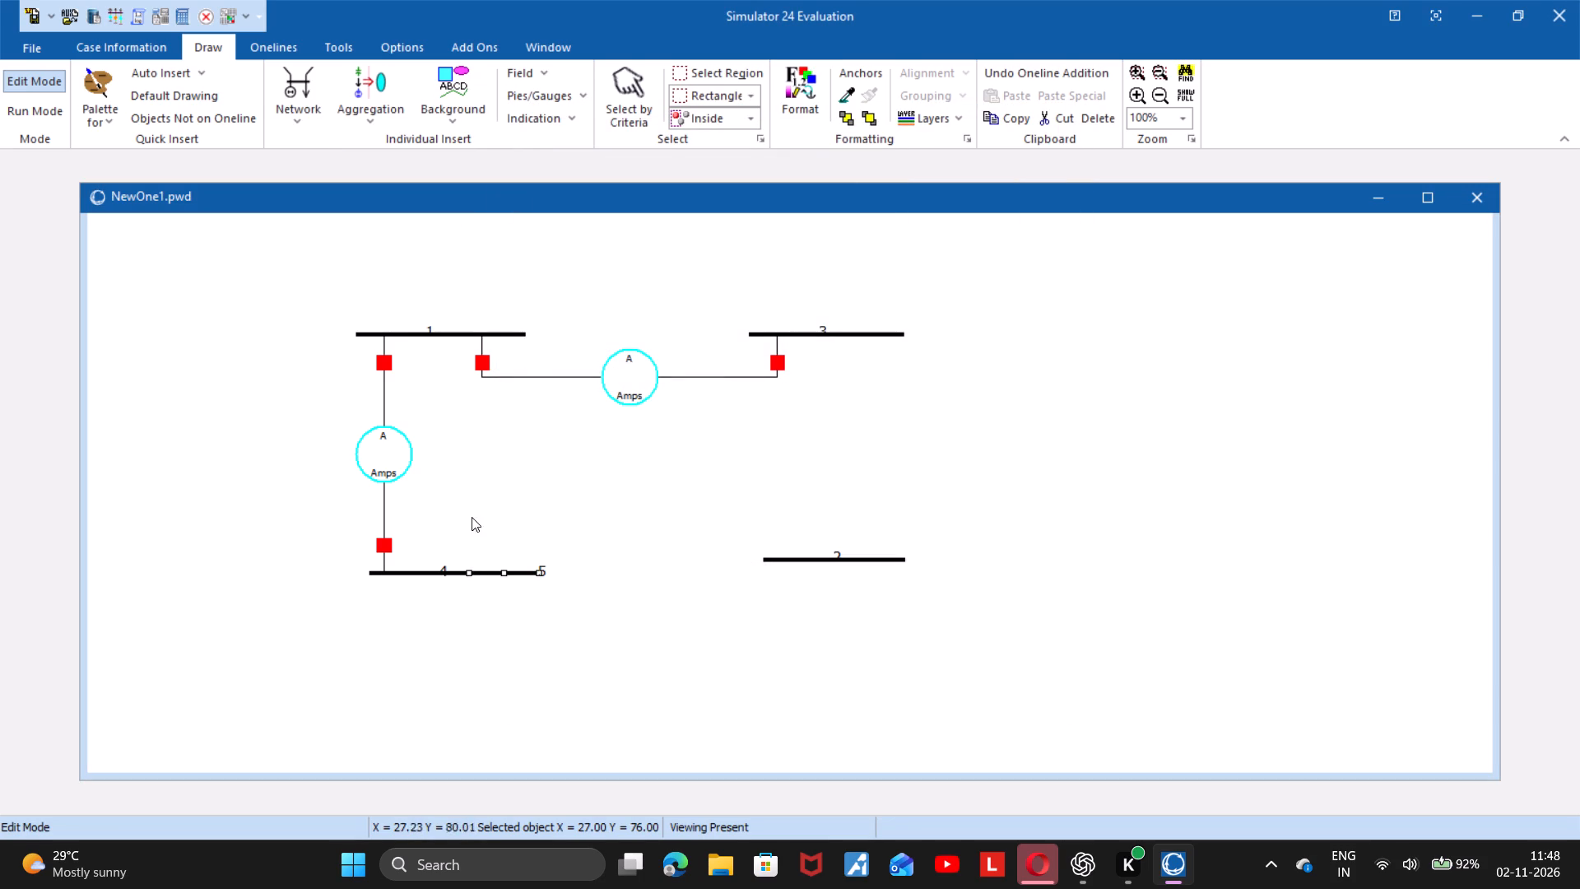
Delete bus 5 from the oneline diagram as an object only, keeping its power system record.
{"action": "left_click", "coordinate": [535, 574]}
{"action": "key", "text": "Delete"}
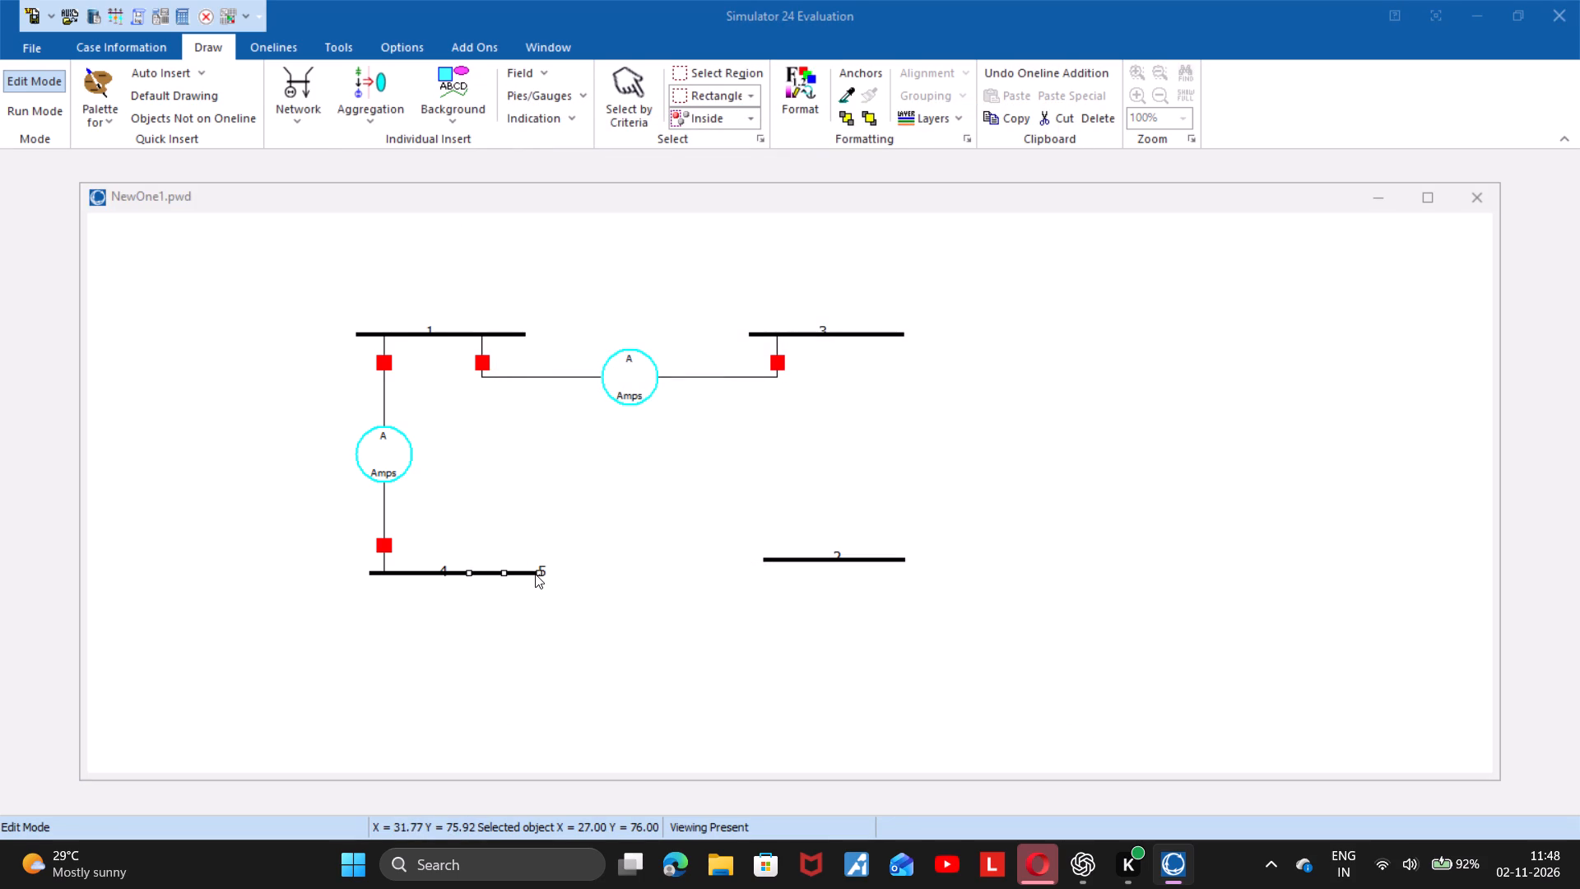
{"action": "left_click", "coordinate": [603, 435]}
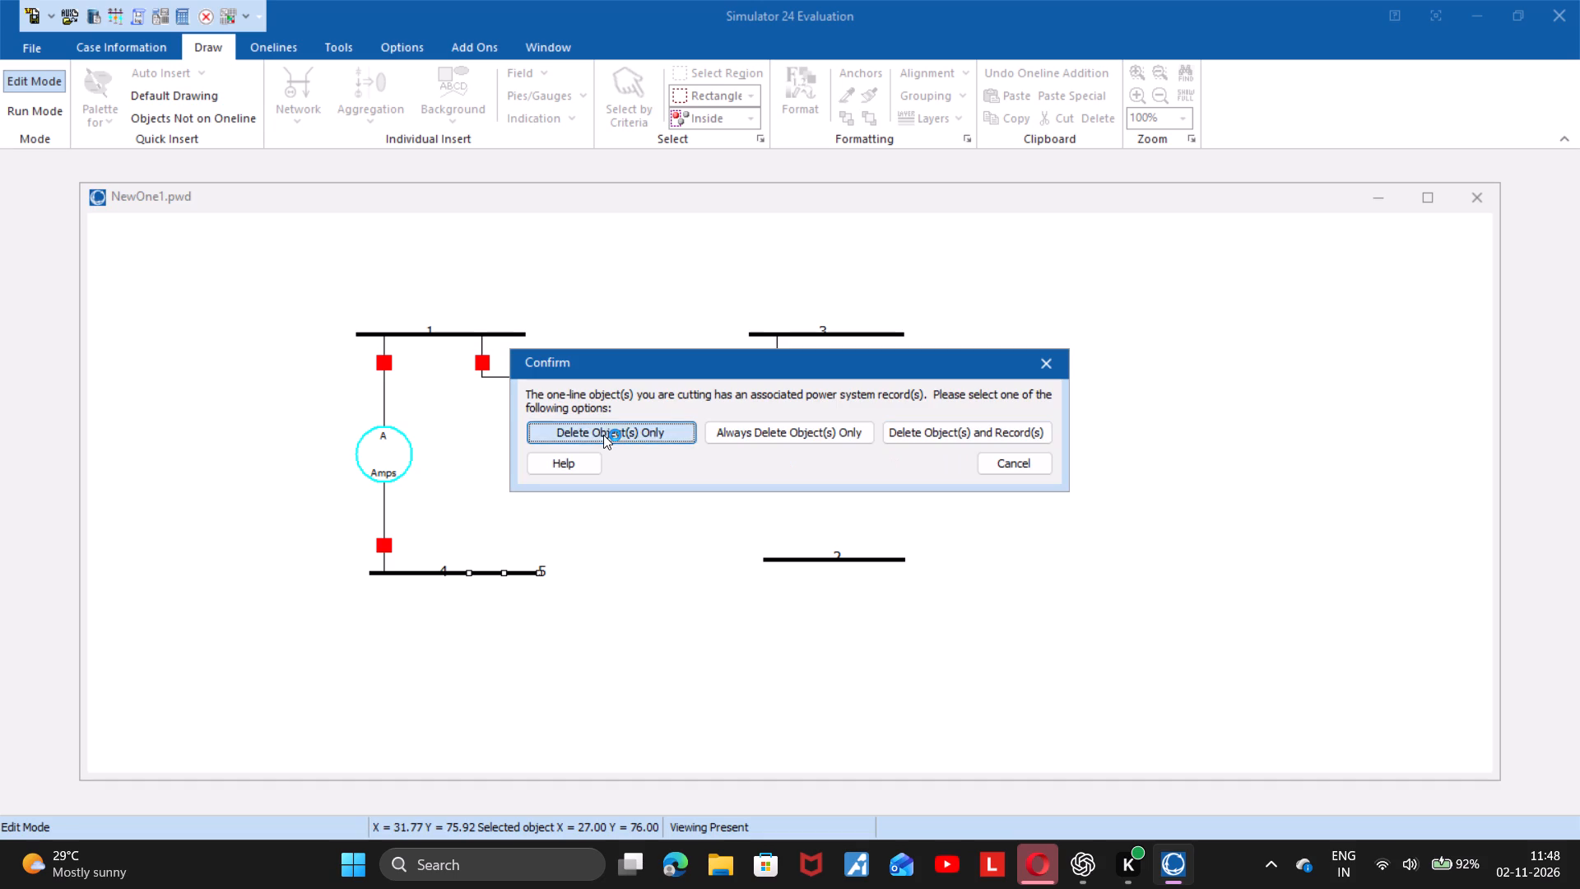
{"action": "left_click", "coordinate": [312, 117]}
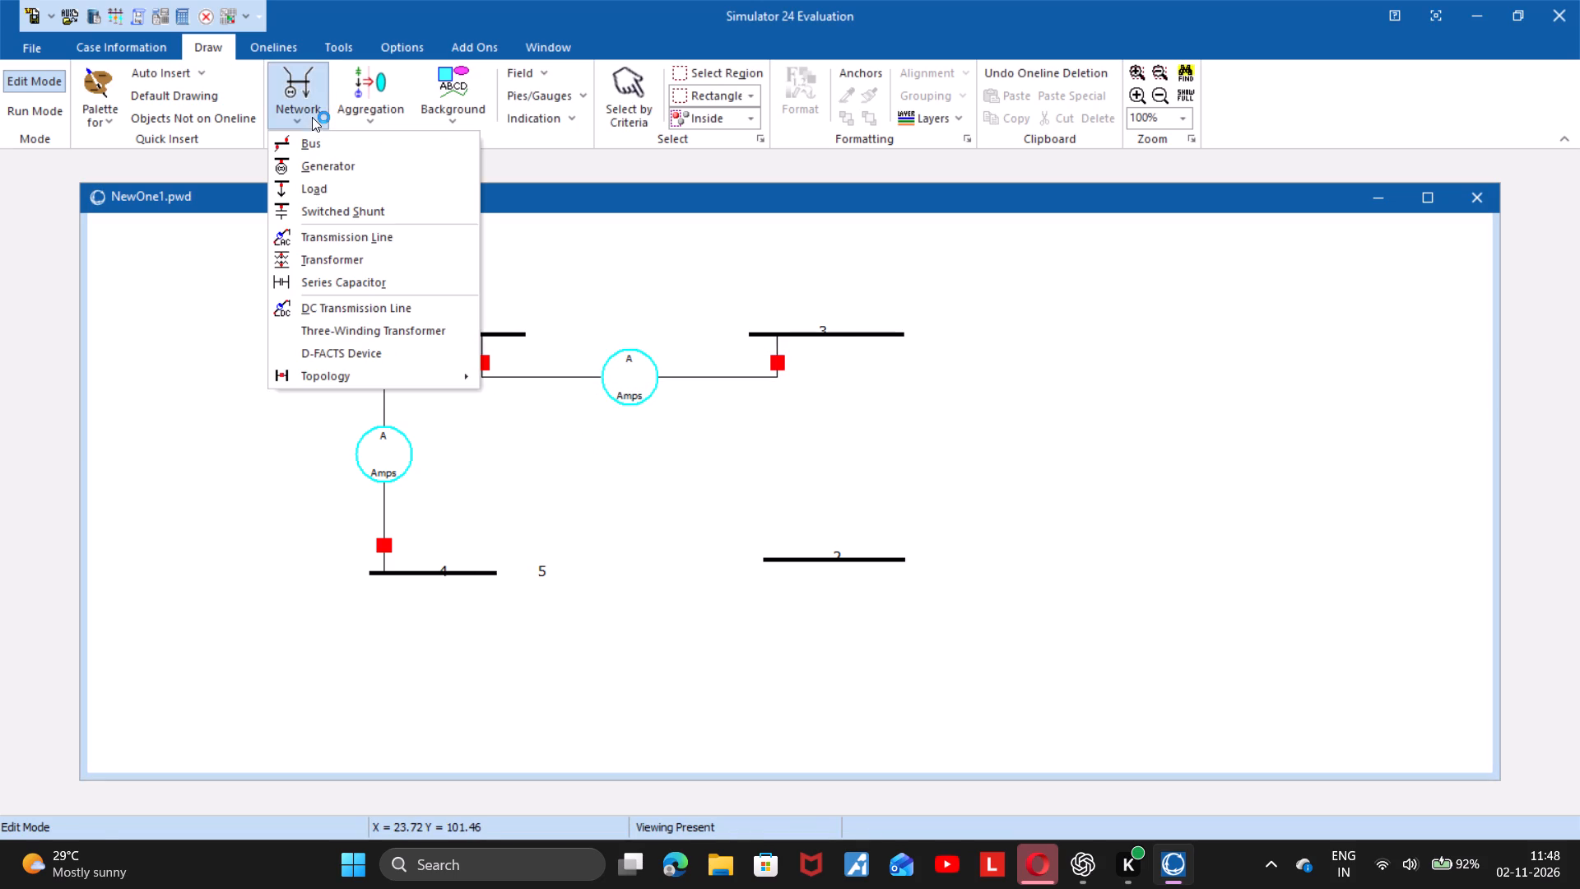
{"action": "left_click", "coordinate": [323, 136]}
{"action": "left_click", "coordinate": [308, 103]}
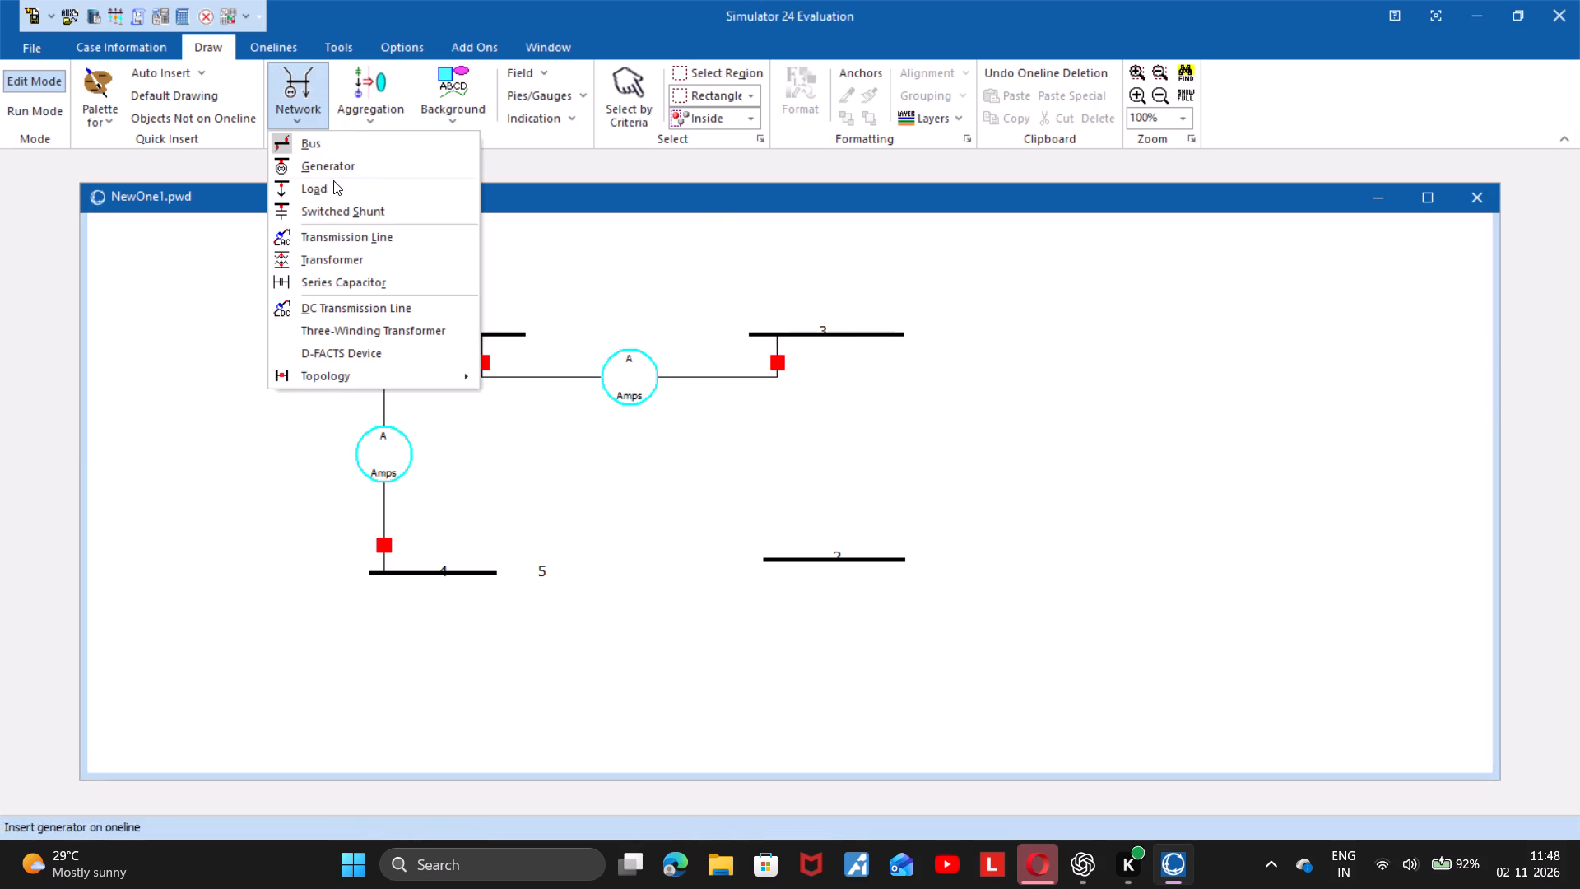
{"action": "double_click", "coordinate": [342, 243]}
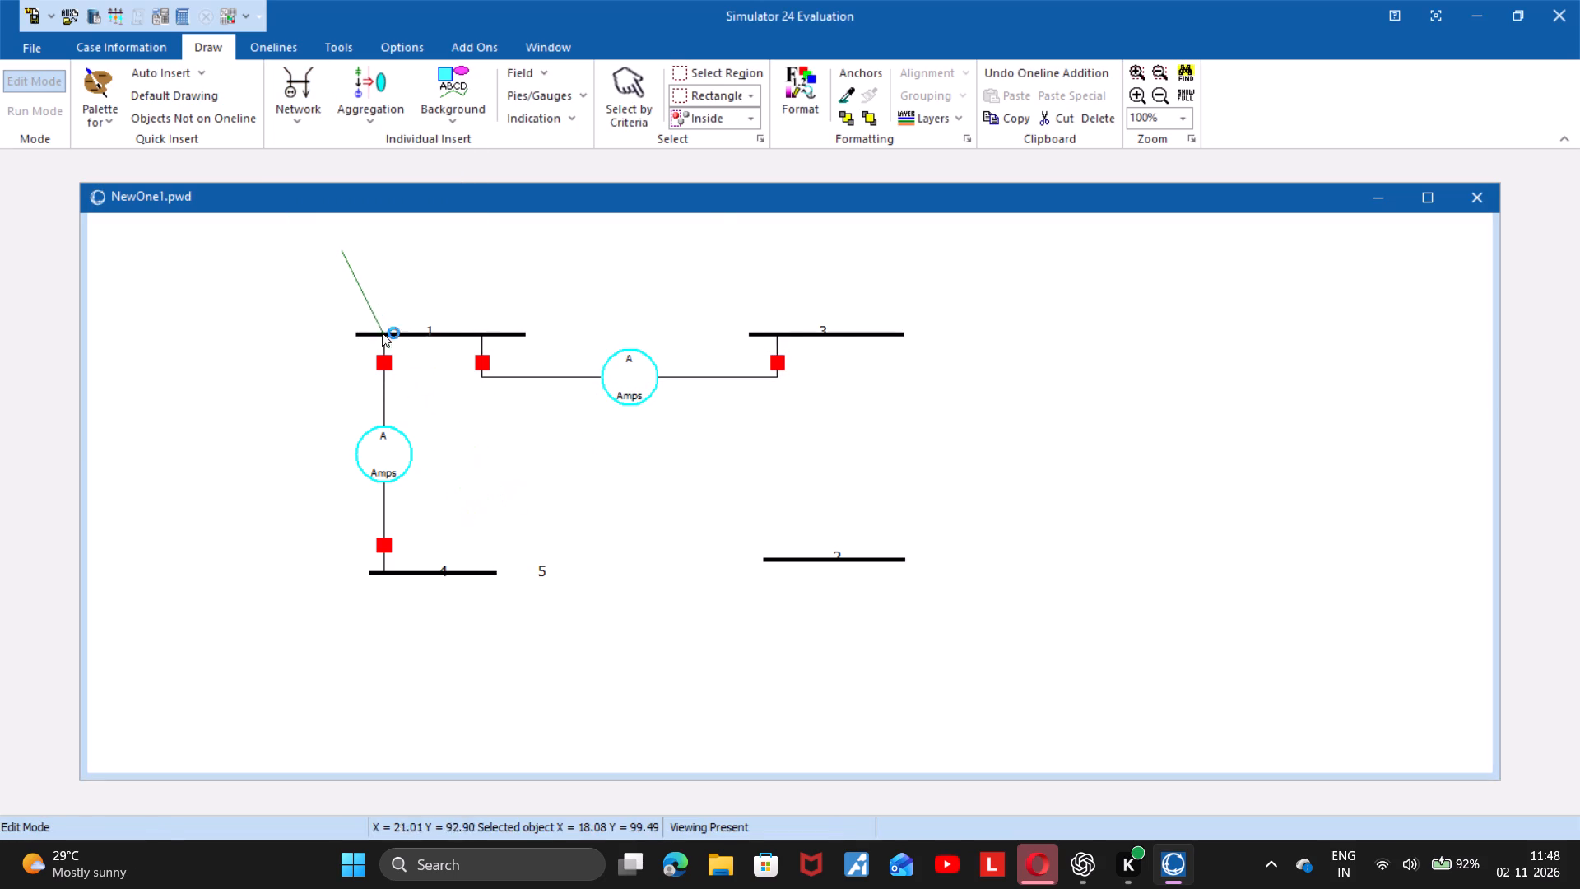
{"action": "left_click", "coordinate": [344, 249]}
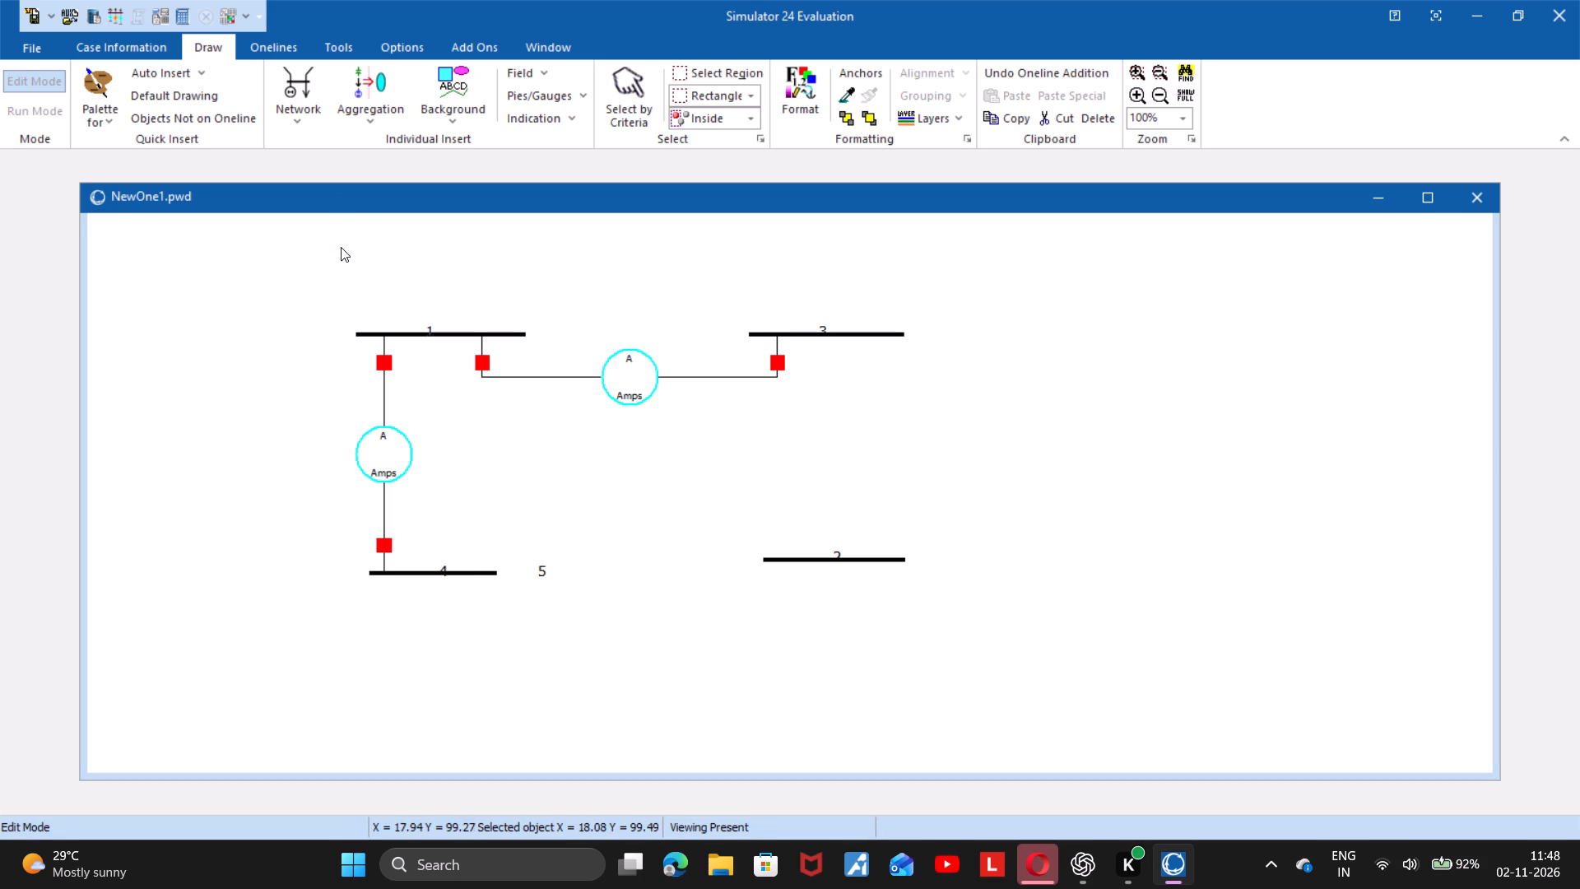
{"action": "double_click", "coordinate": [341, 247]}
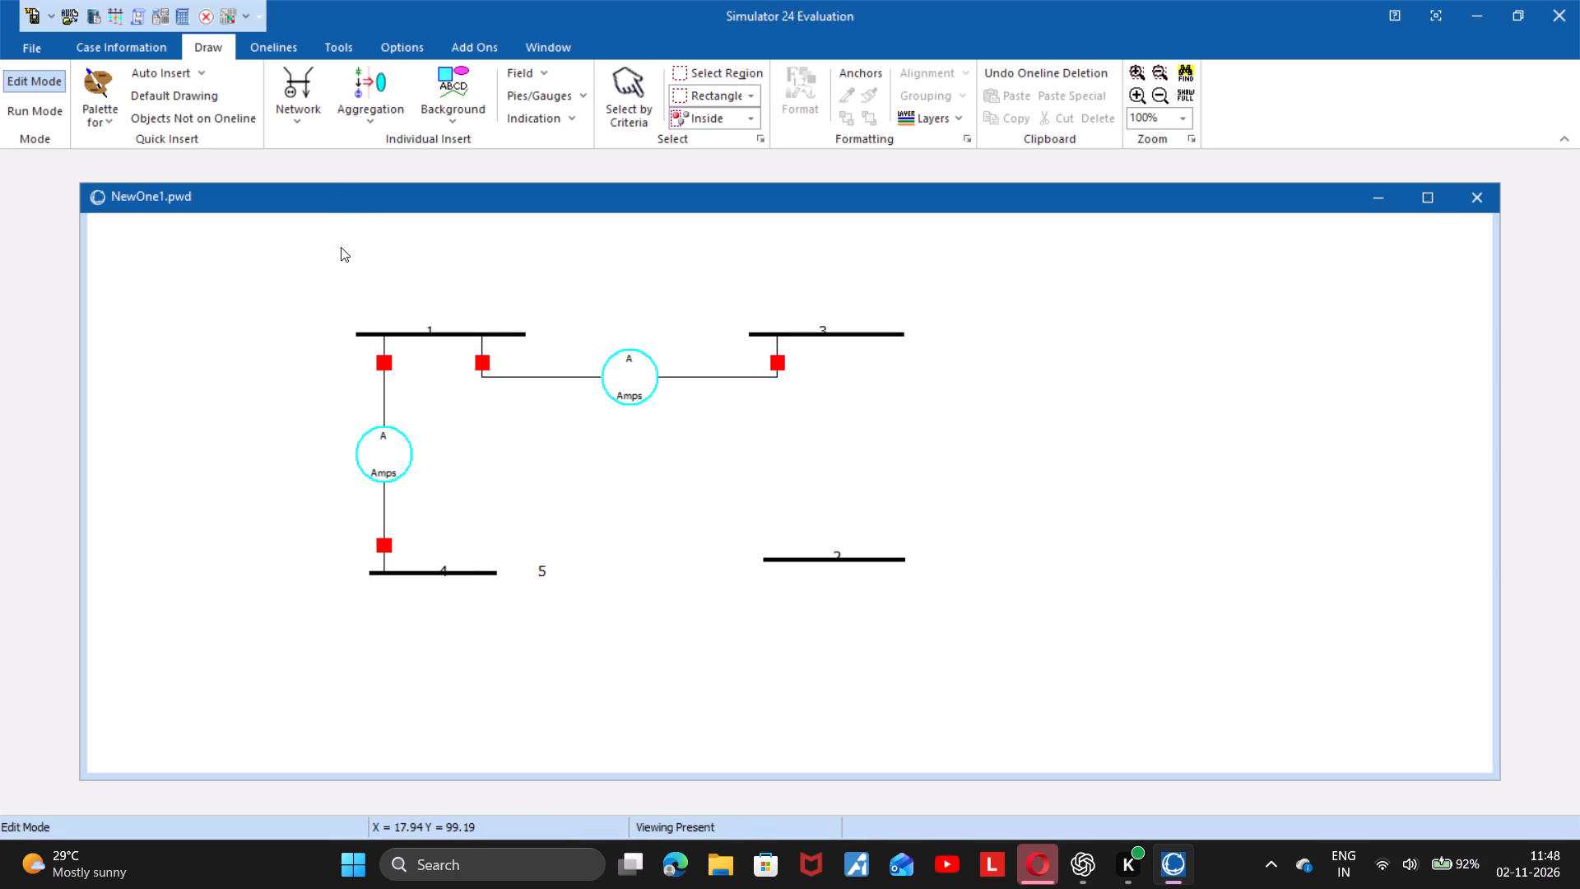
Draw a transmission line from bus 4 to bus 2, routed above both buses, with series reactance 0.10.
{"action": "left_click", "coordinate": [307, 100]}
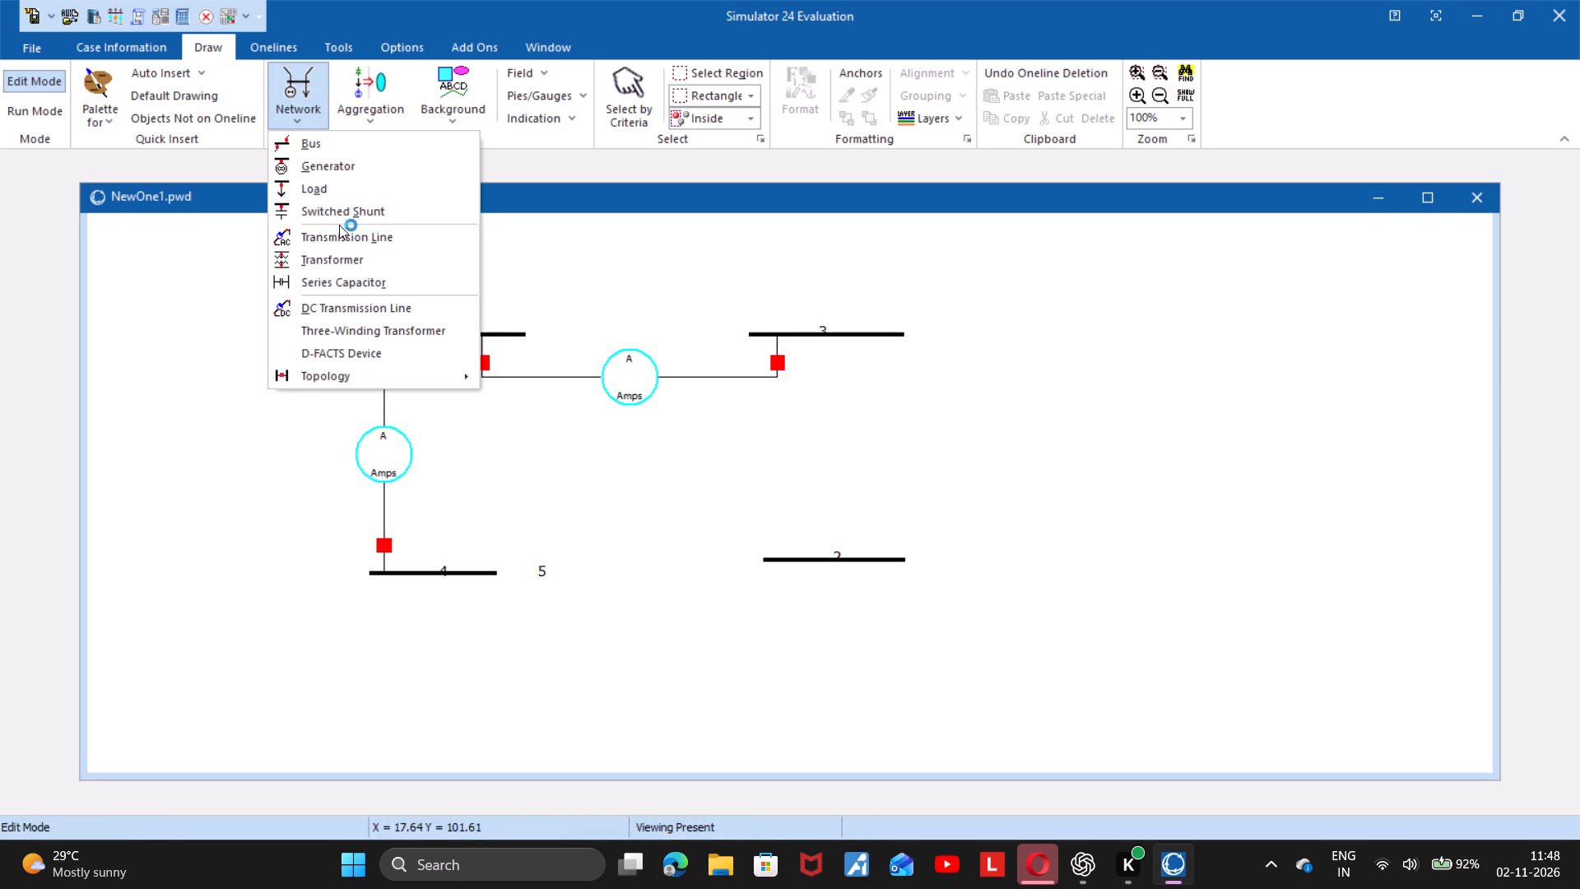
{"action": "left_click", "coordinate": [339, 232]}
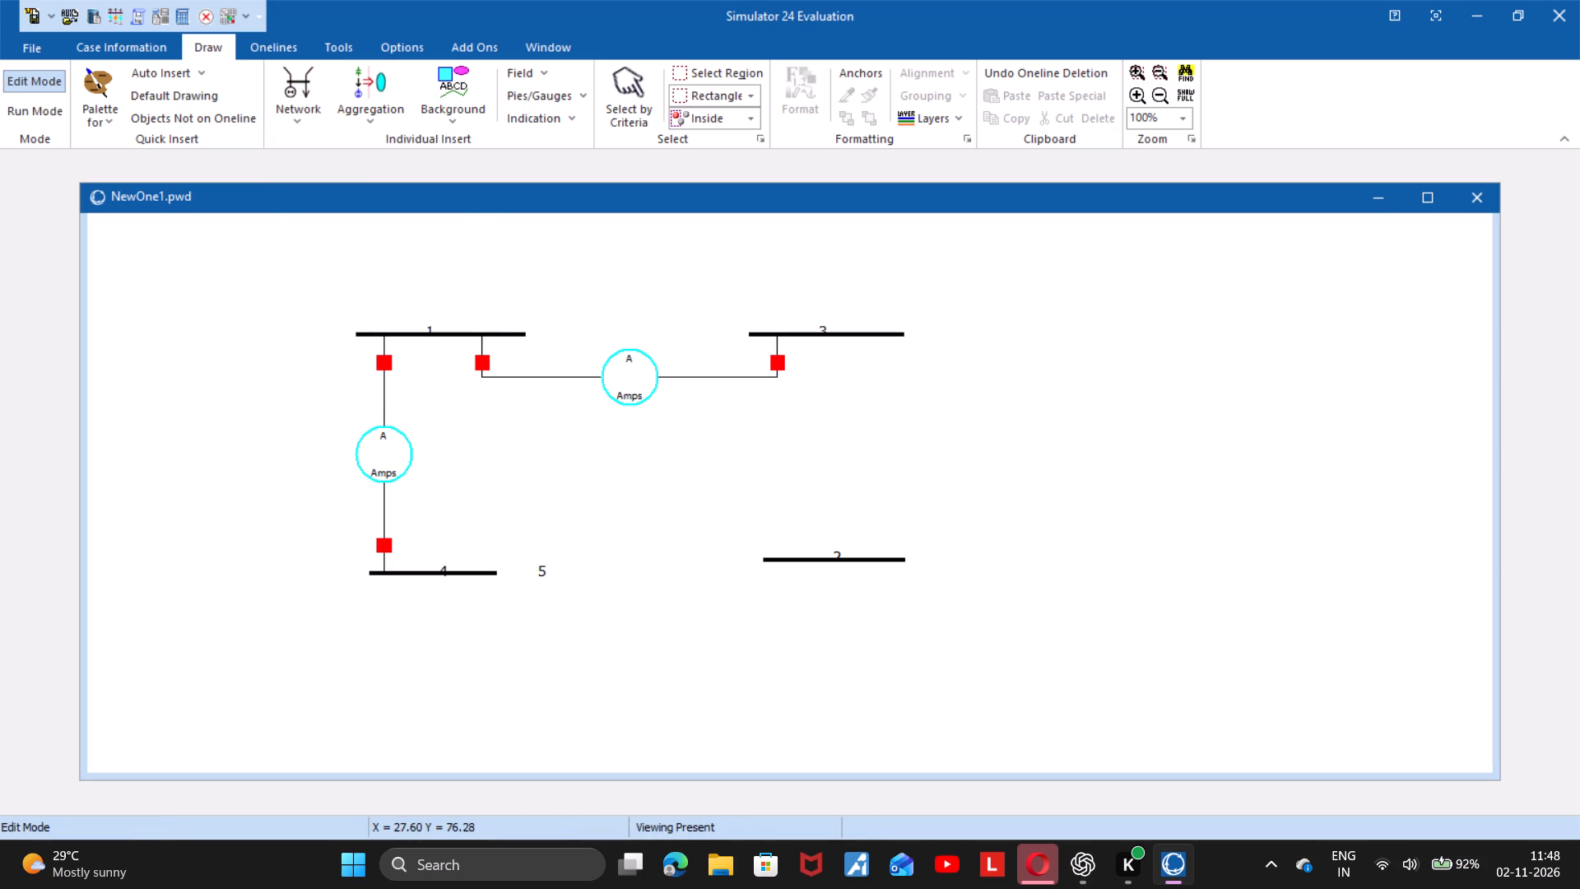
{"action": "left_click", "coordinate": [475, 573]}
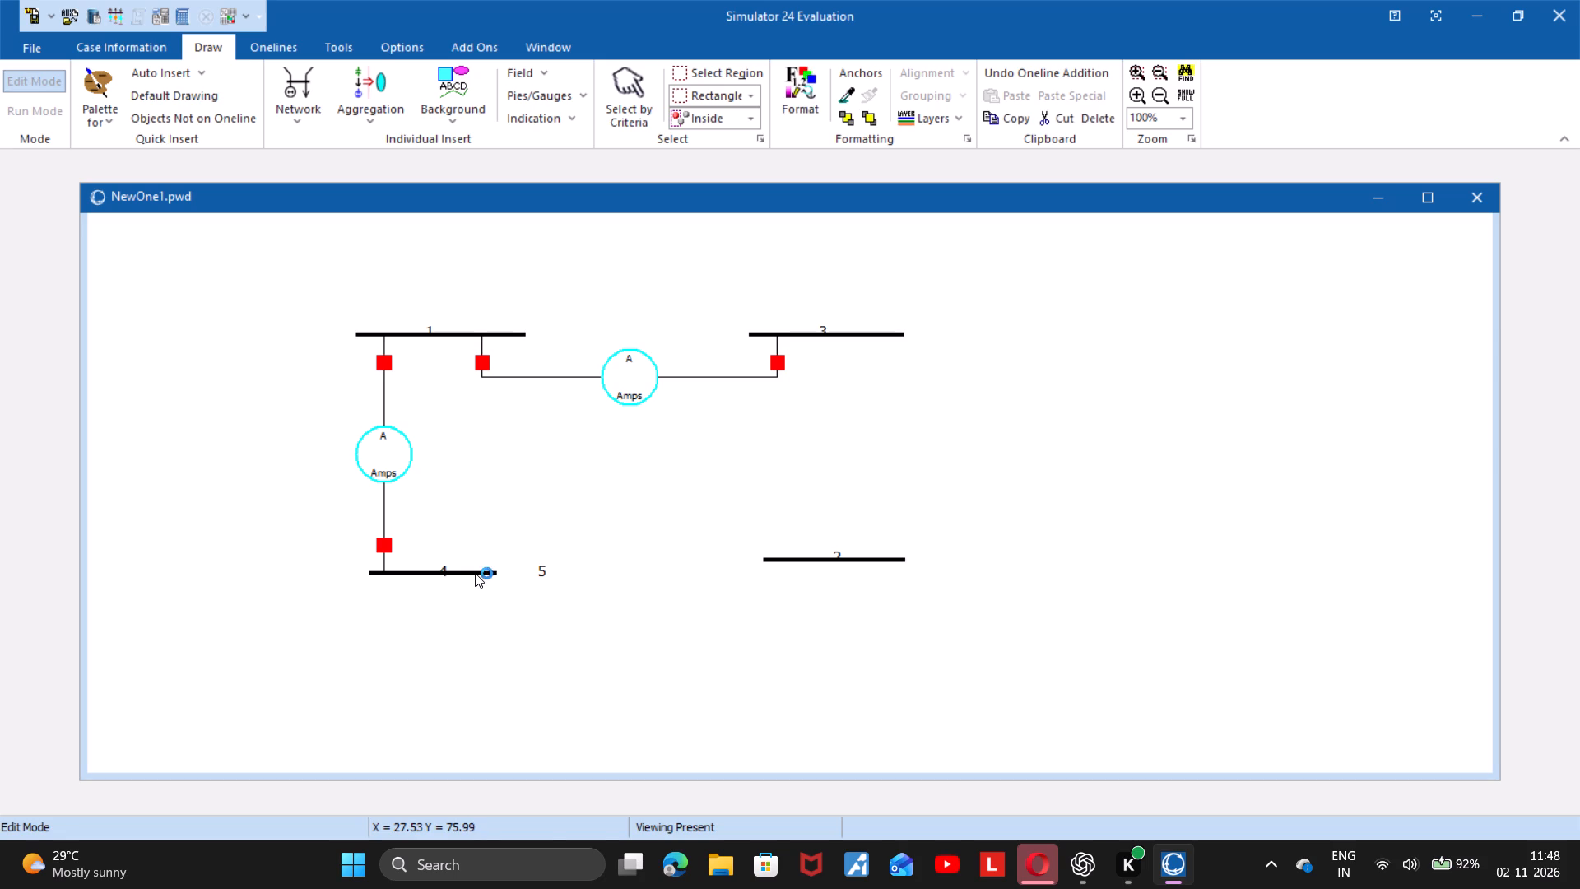
{"action": "left_click", "coordinate": [475, 573]}
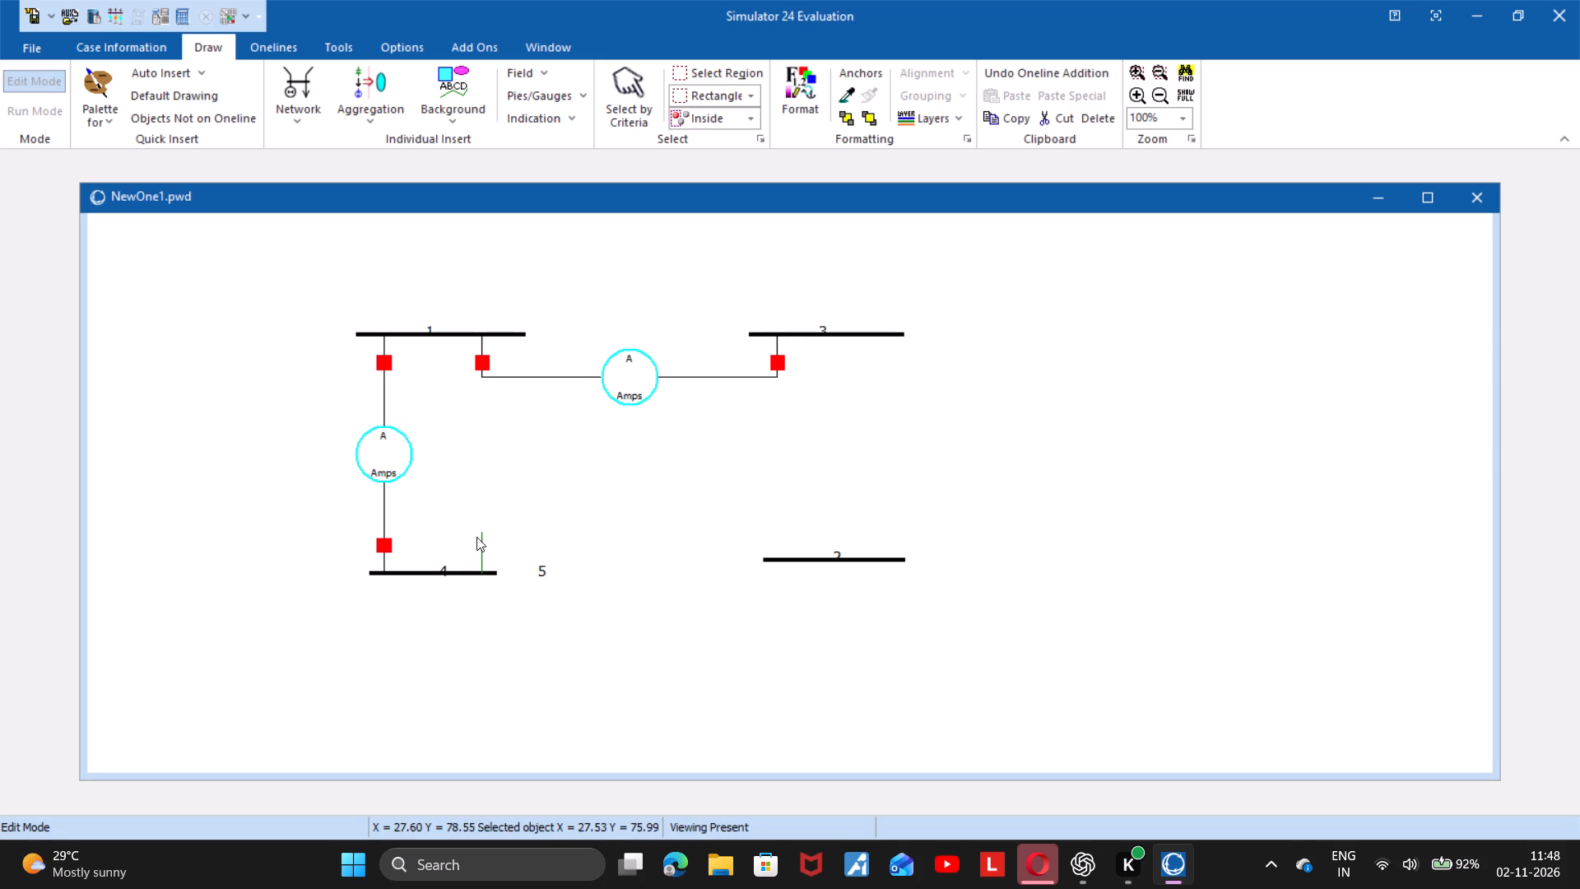
{"action": "left_click", "coordinate": [476, 537]}
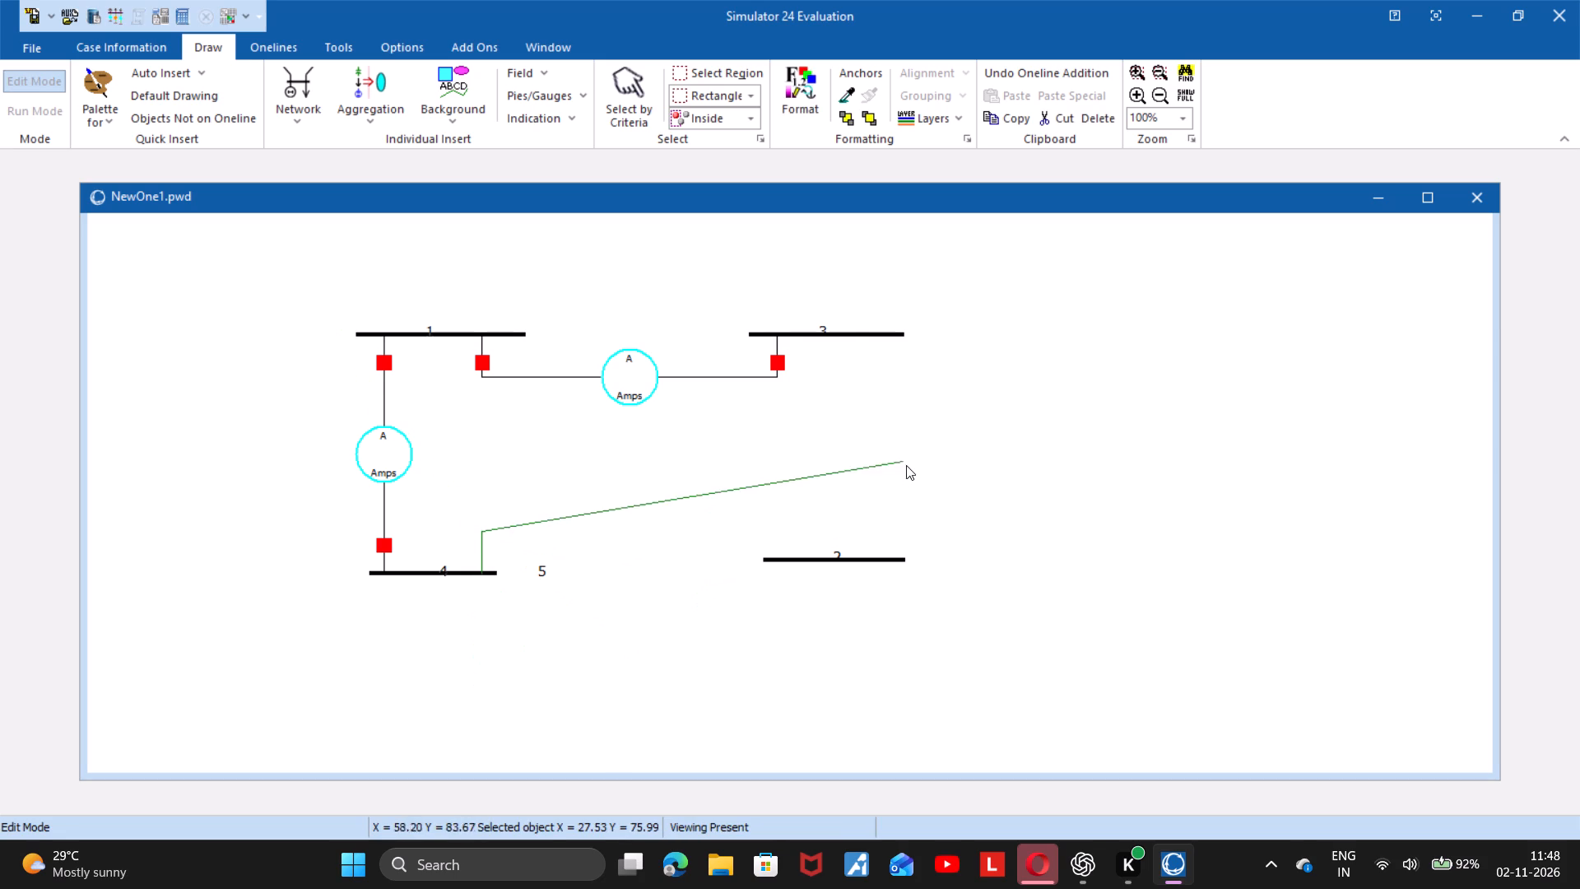
{"action": "left_click", "coordinate": [797, 524]}
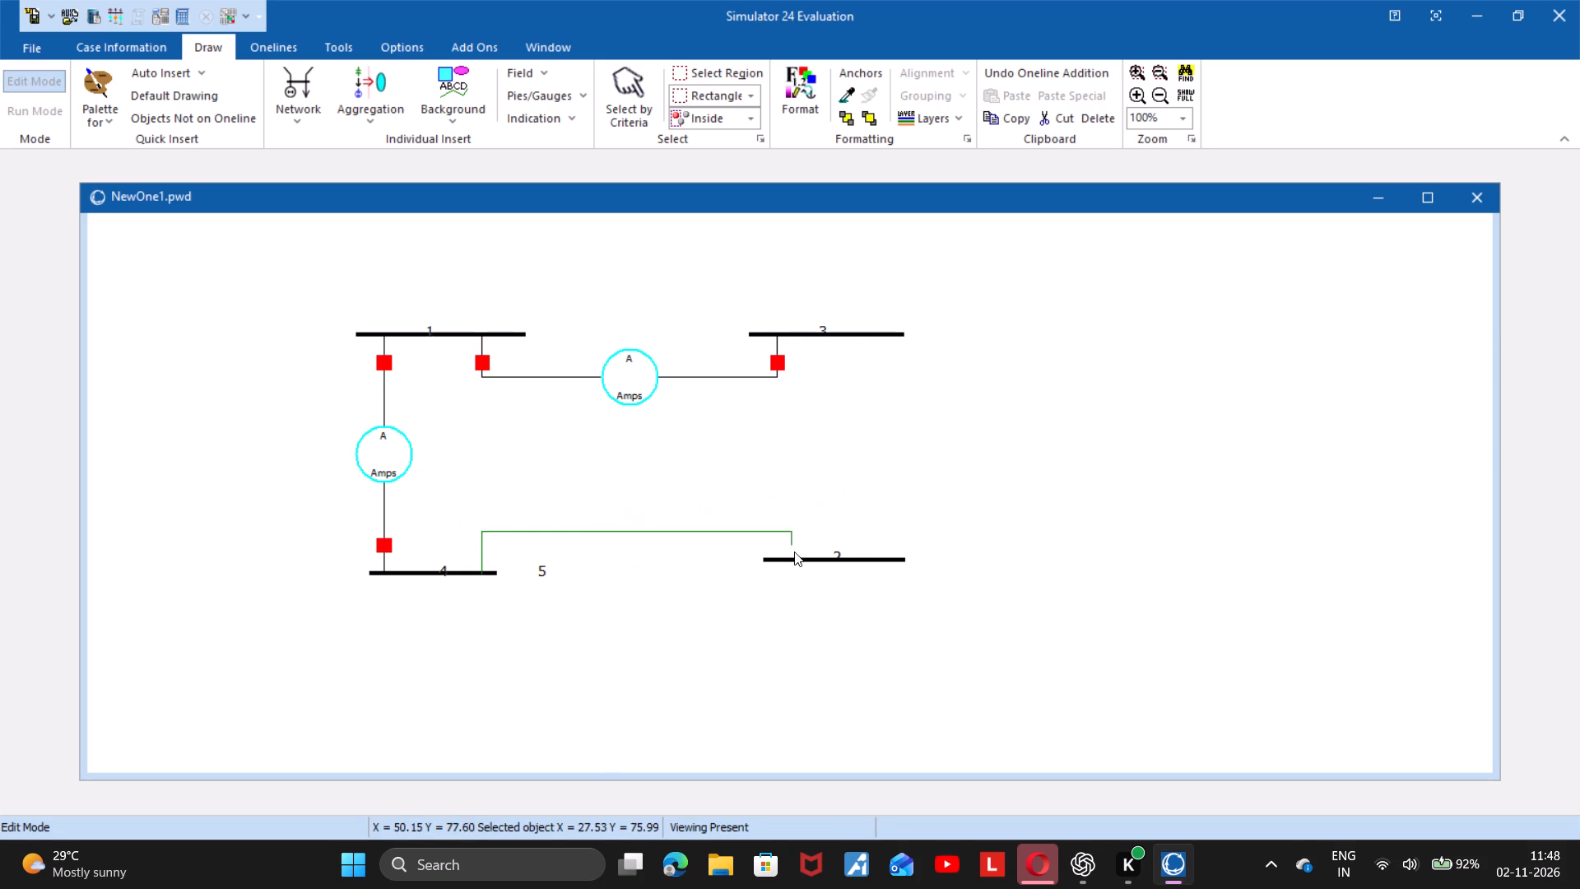
{"action": "left_click", "coordinate": [794, 560]}
{"action": "double_click", "coordinate": [794, 560]}
{"action": "type", "text": "0.10"}
{"action": "left_click", "coordinate": [518, 724]}
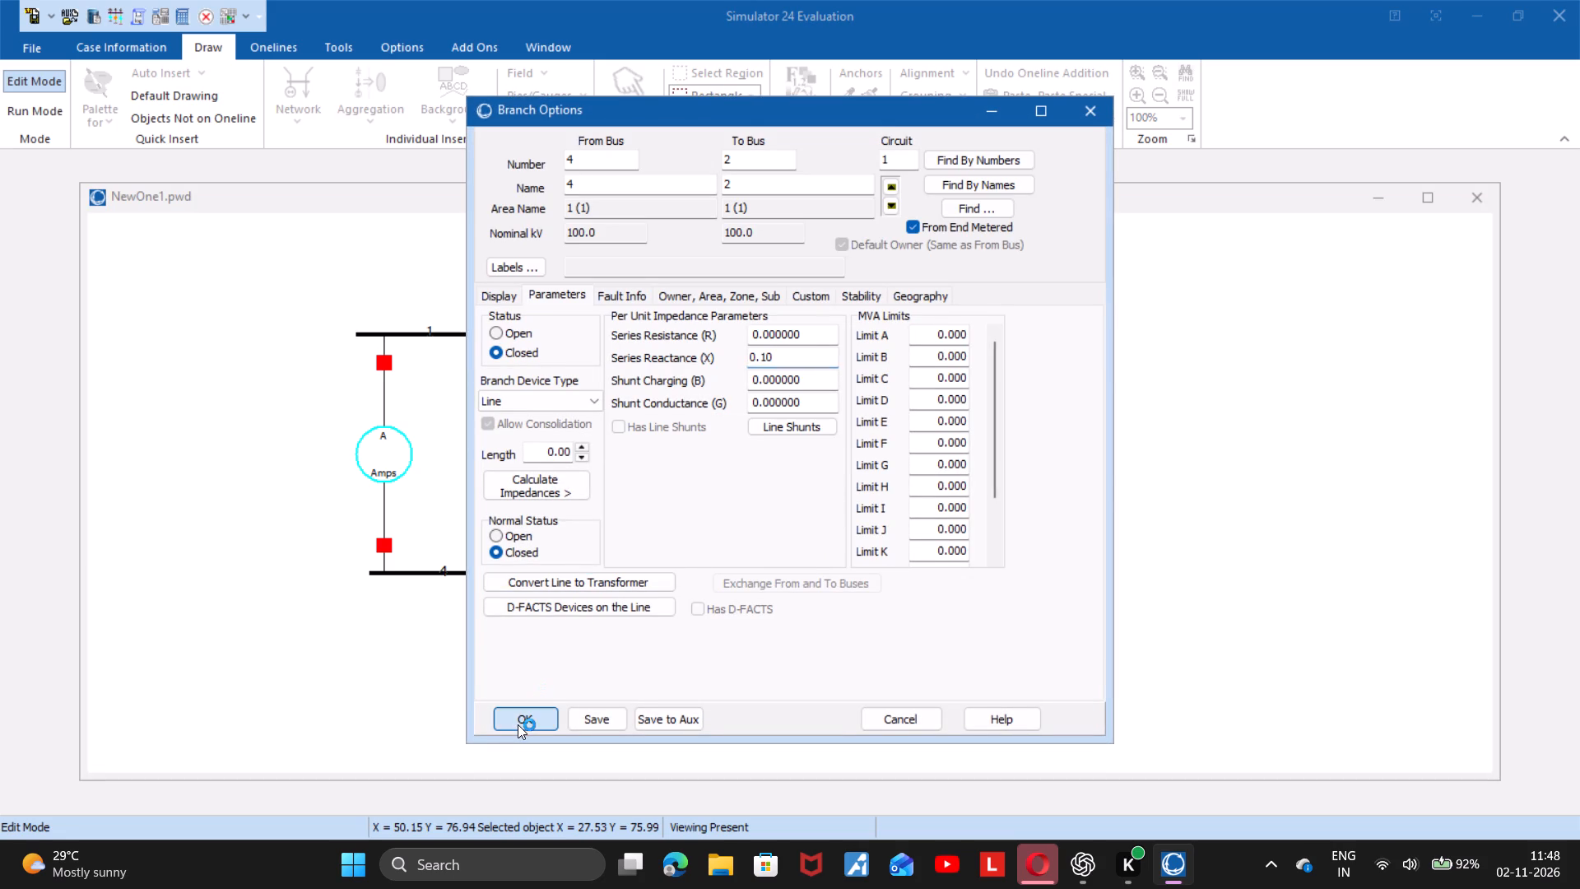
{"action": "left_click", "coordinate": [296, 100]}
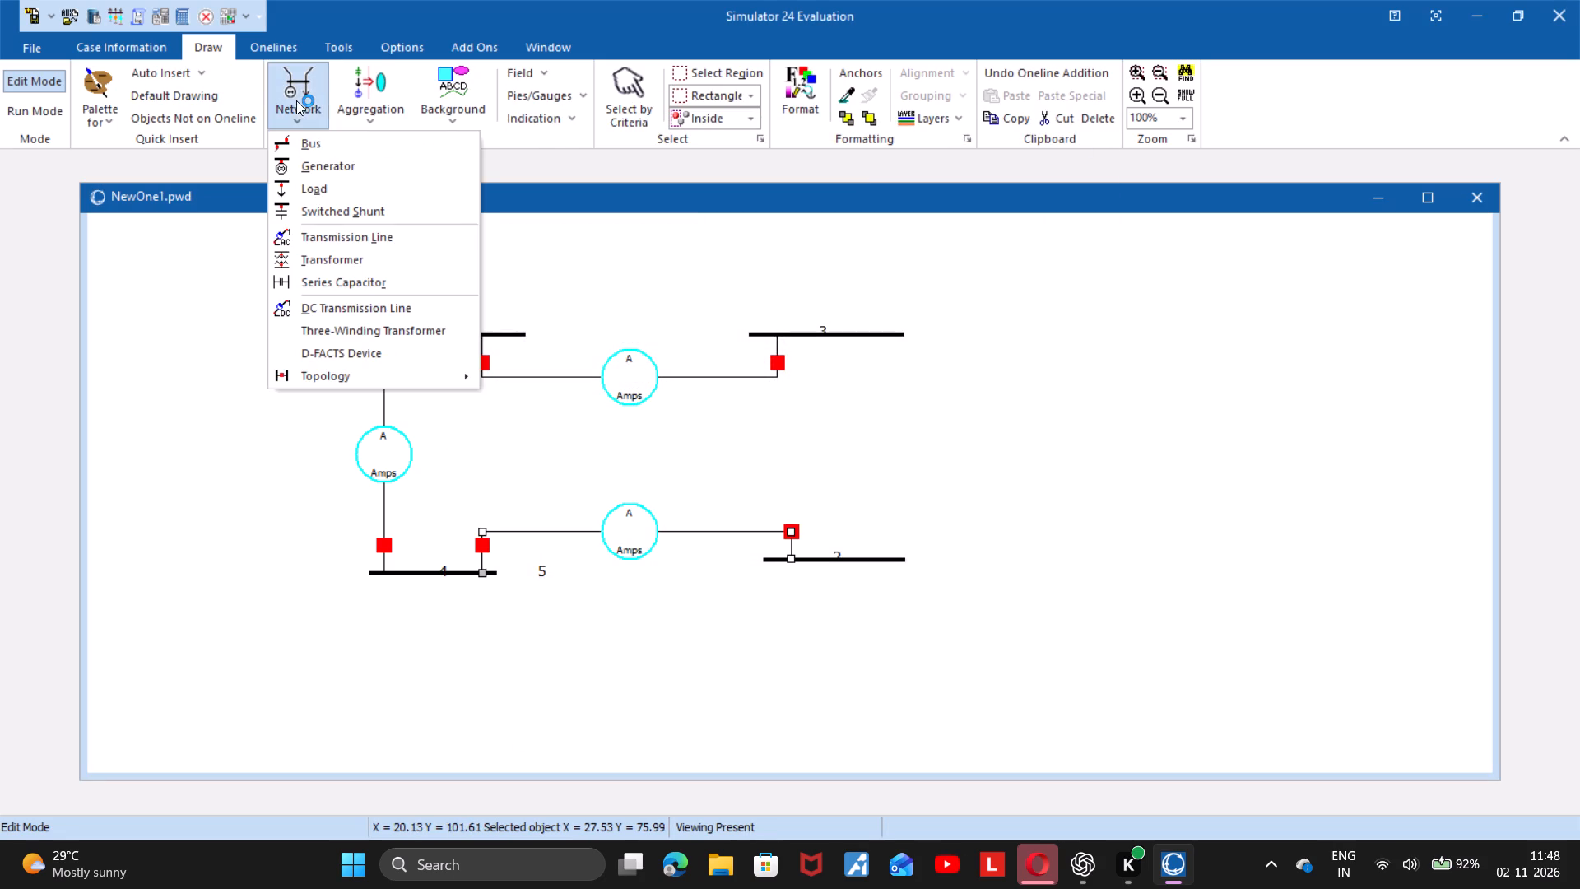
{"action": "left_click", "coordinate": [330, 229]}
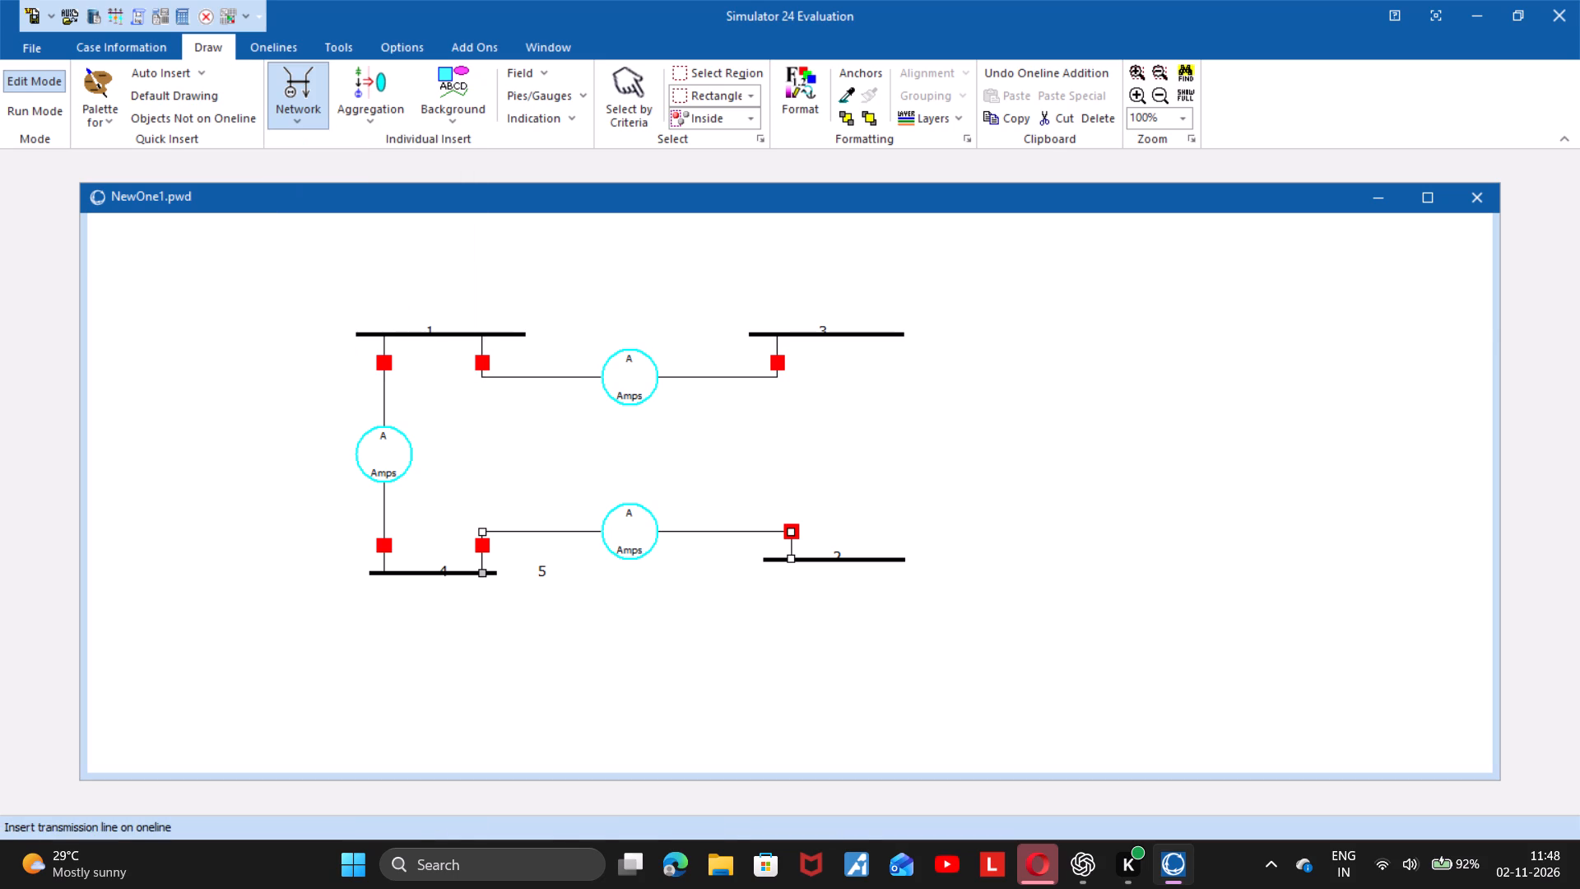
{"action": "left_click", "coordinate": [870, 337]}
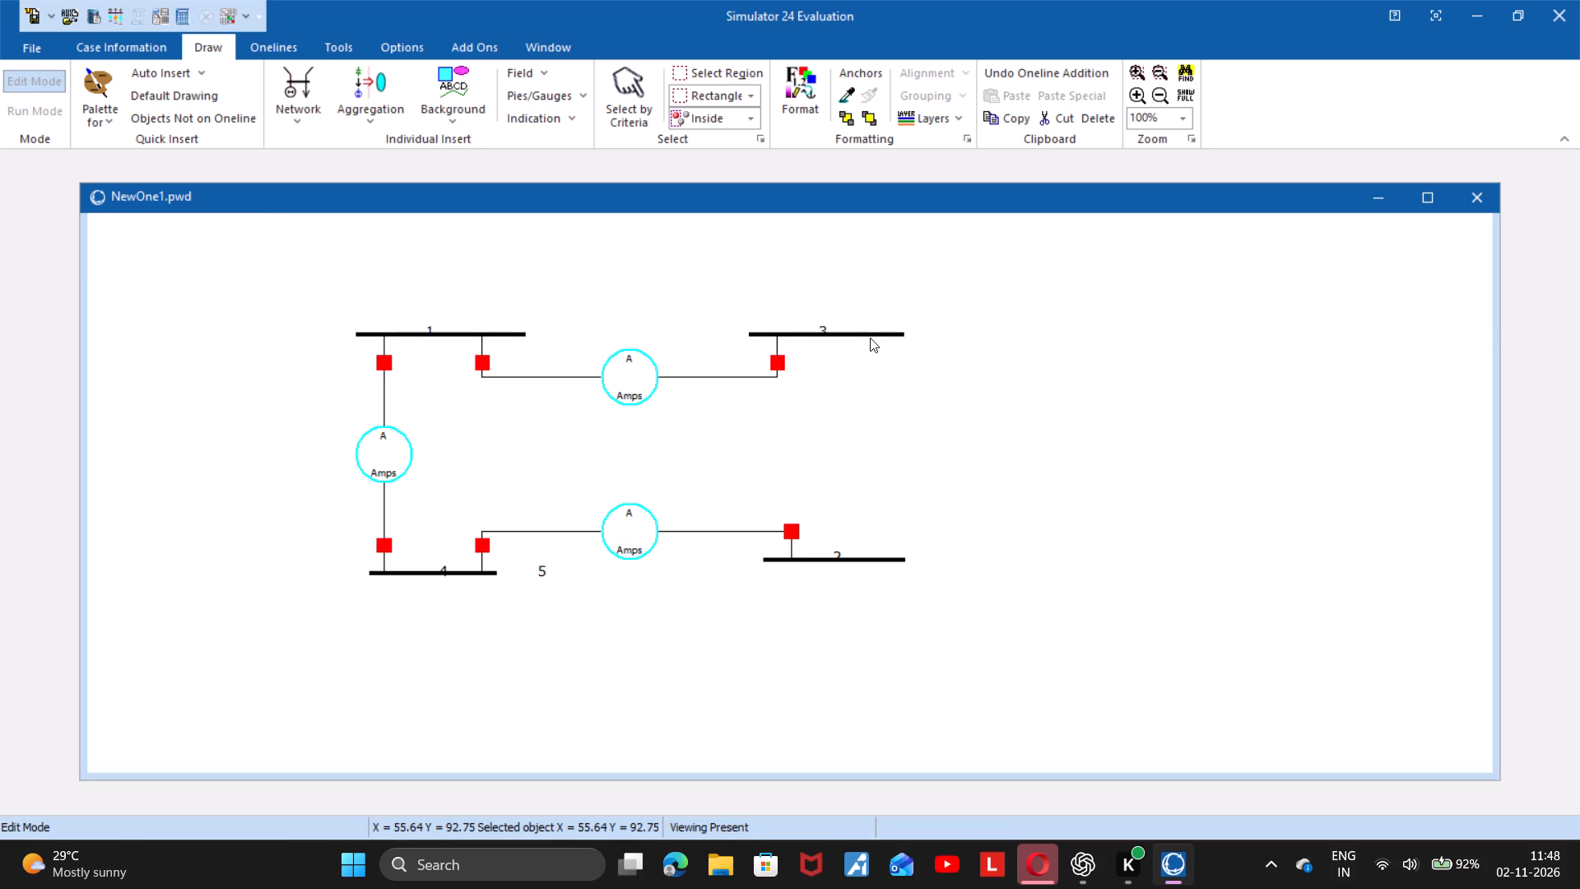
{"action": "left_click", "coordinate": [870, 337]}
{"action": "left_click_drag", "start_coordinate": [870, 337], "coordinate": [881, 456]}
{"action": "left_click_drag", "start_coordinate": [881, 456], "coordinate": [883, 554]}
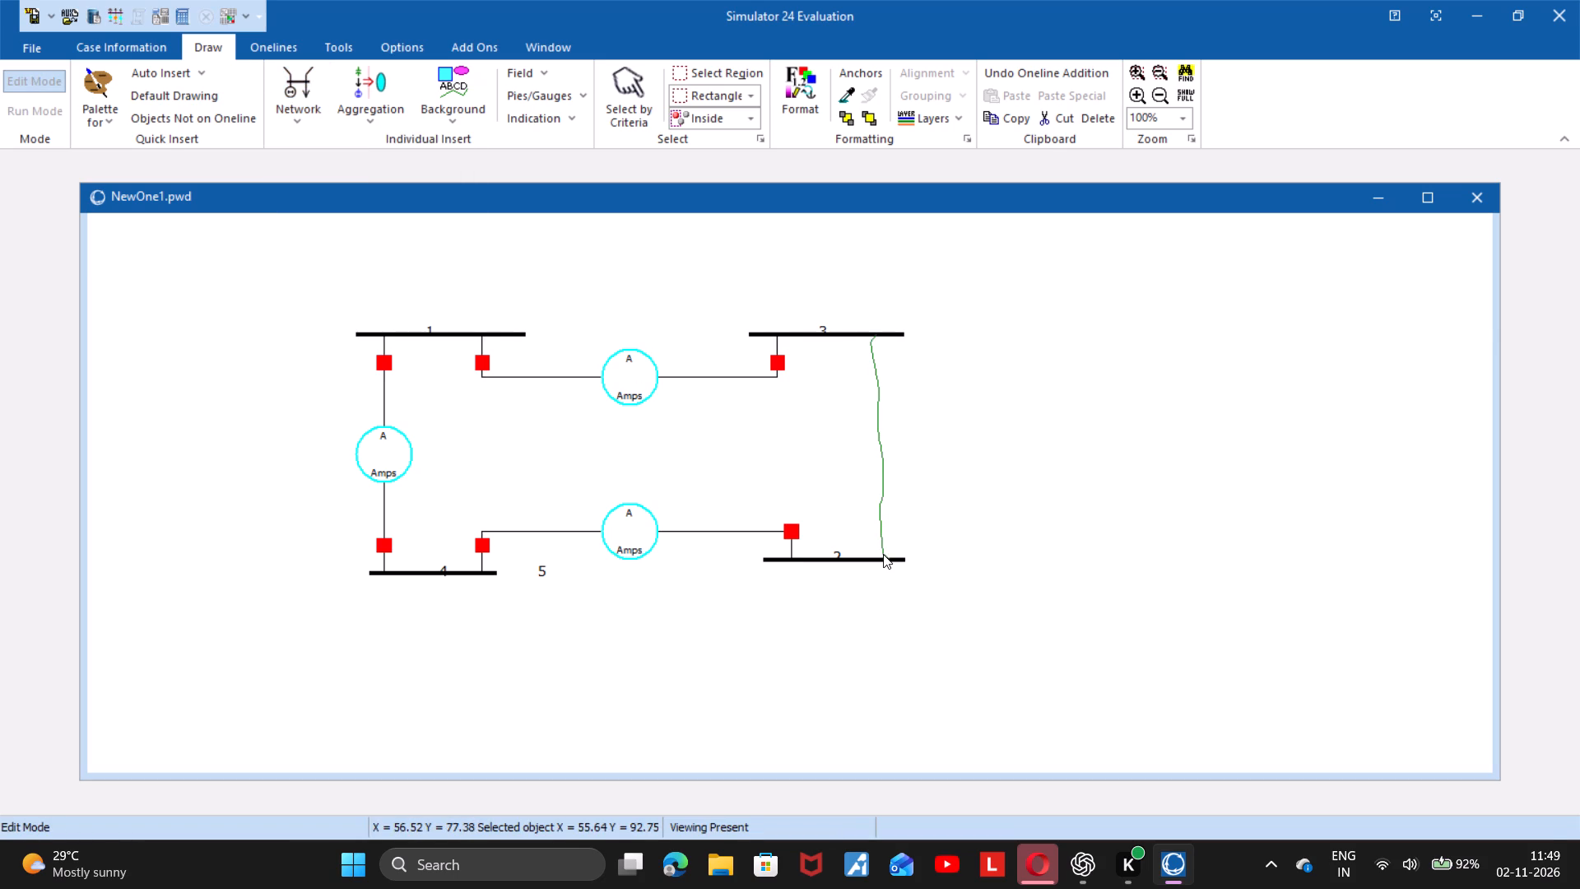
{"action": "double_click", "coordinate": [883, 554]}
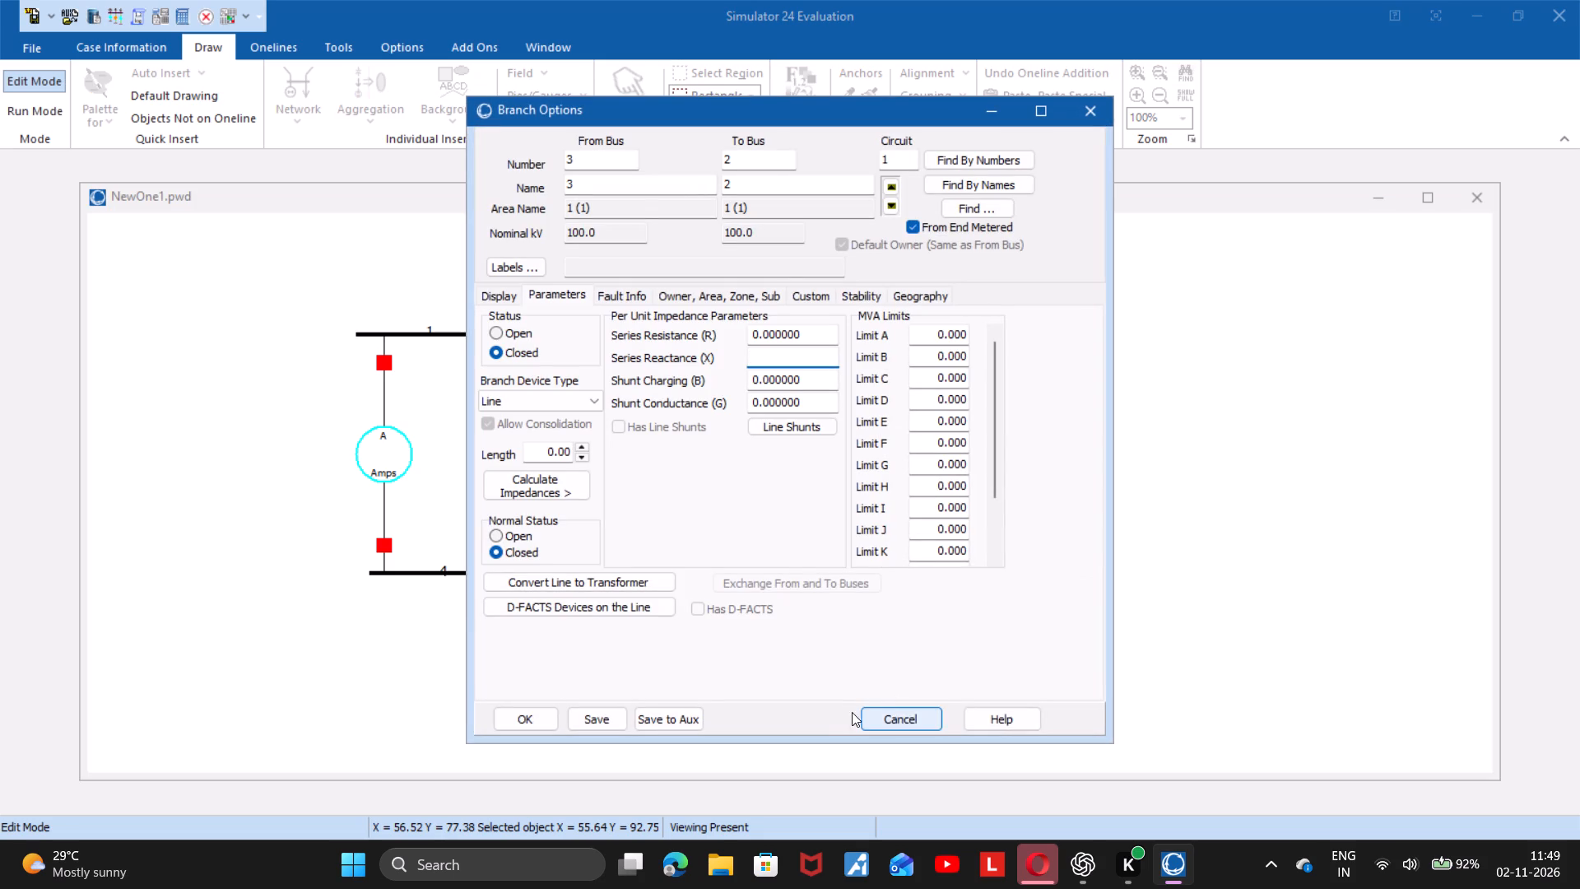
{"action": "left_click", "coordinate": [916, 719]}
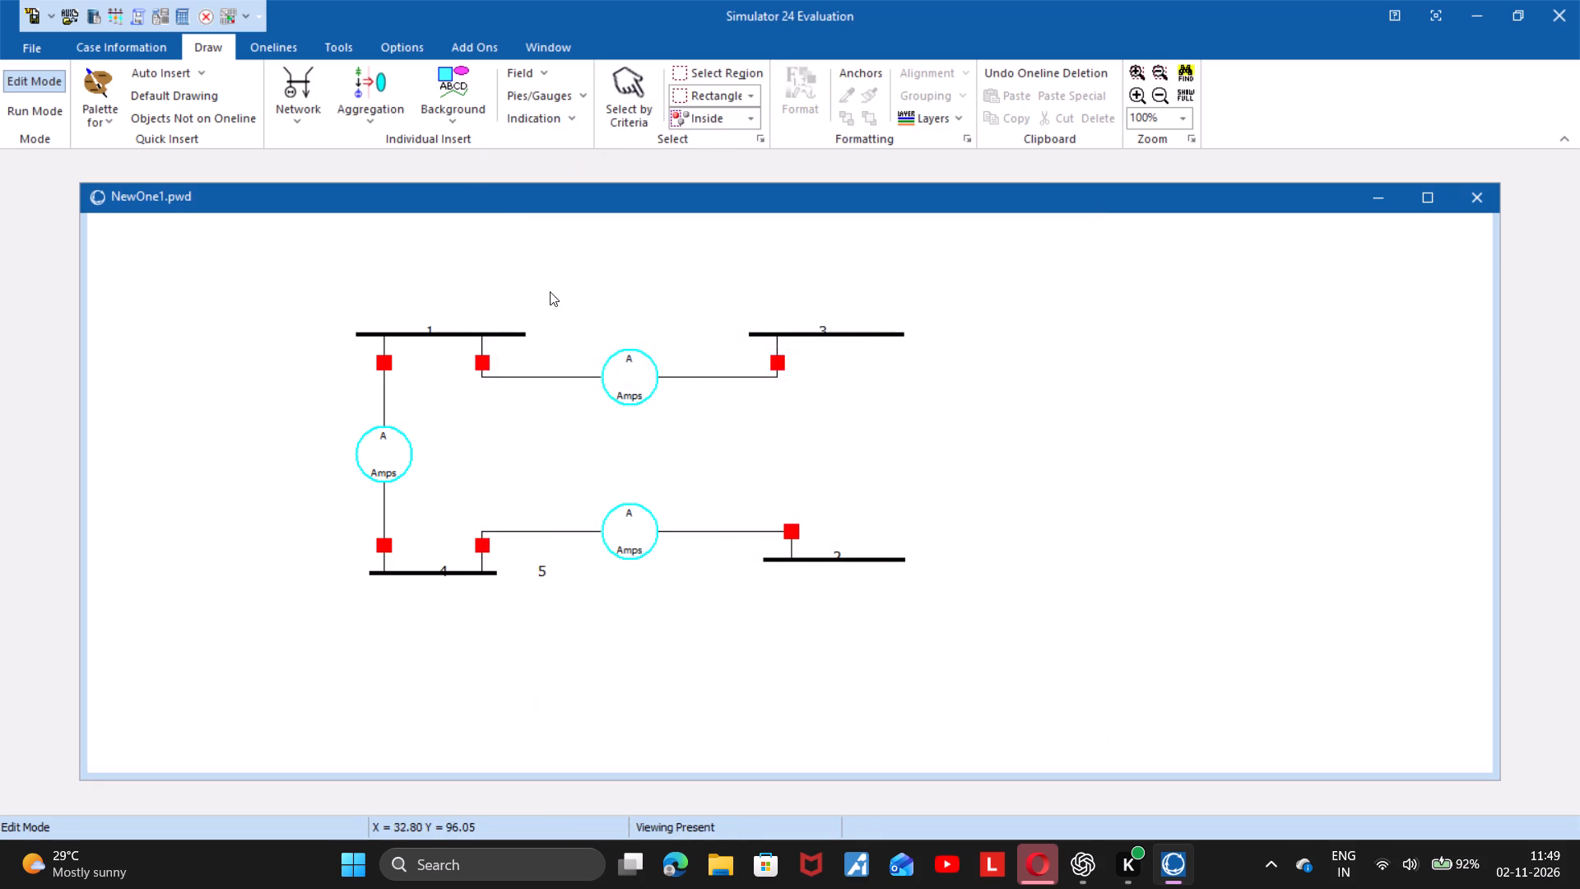
Draw a straight vertical transmission line from bus 3 to bus 2 with series reactance 0.10.
{"action": "left_click", "coordinate": [305, 75]}
{"action": "left_click", "coordinate": [340, 232]}
{"action": "left_click", "coordinate": [885, 335]}
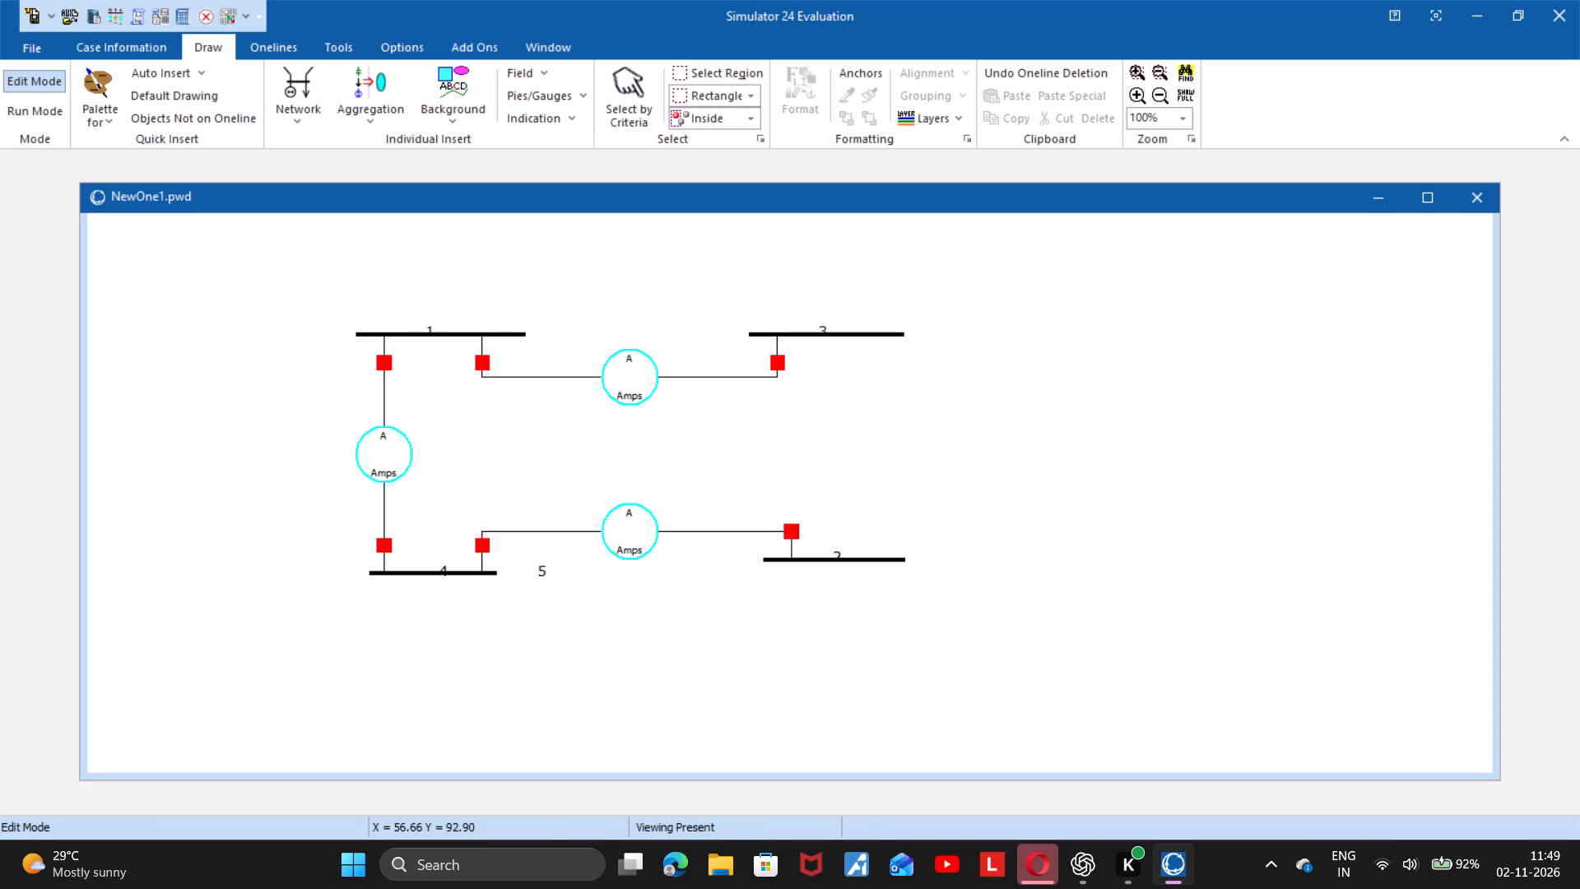
{"action": "left_click", "coordinate": [885, 335]}
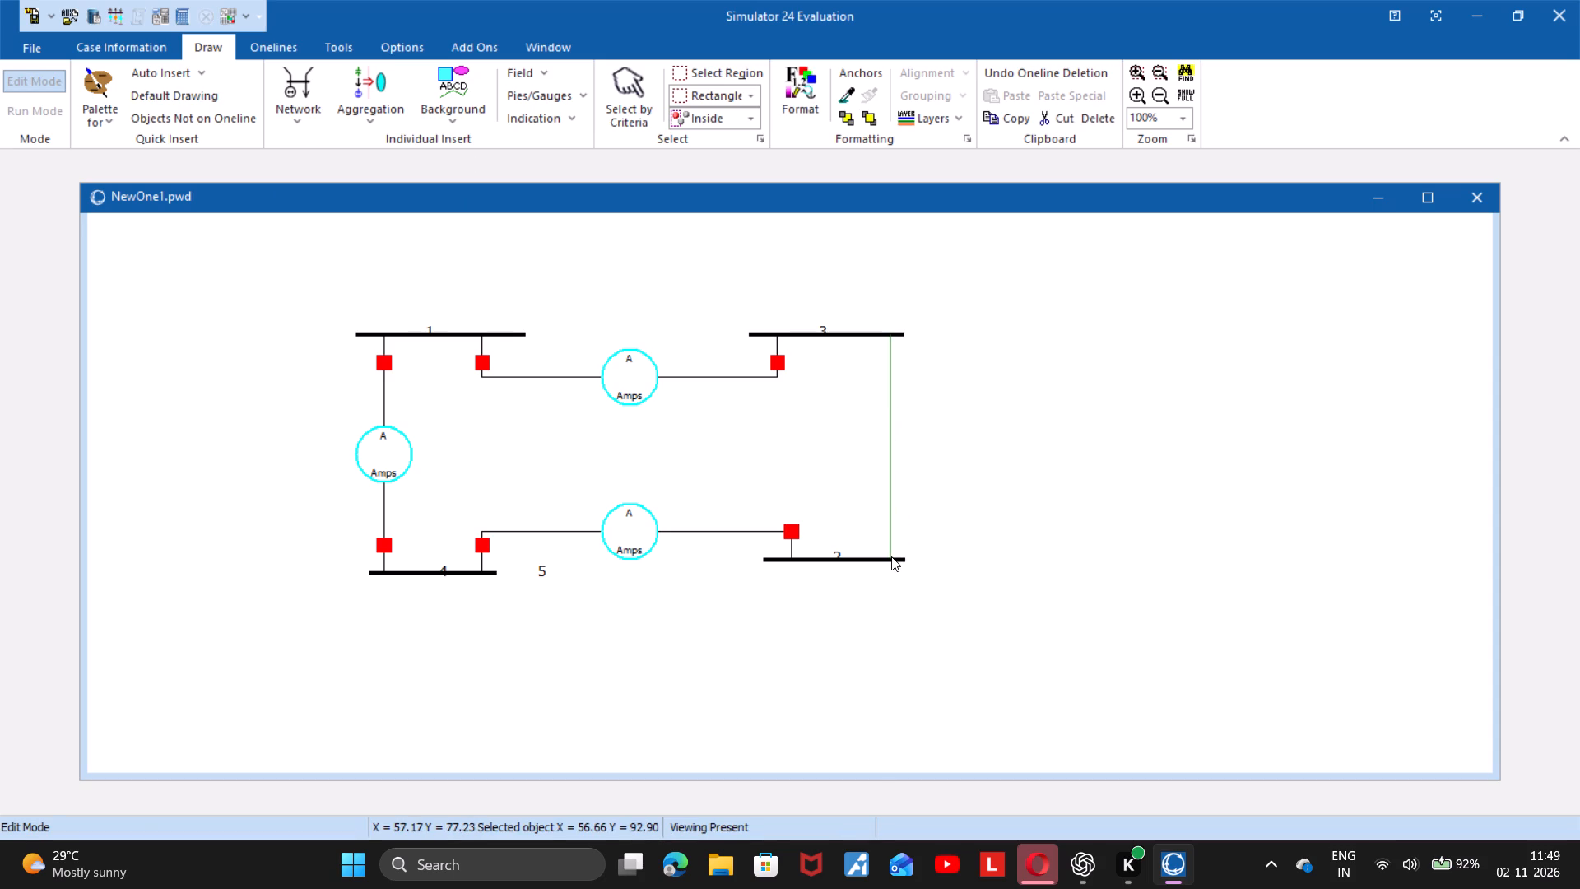
{"action": "double_click", "coordinate": [891, 556]}
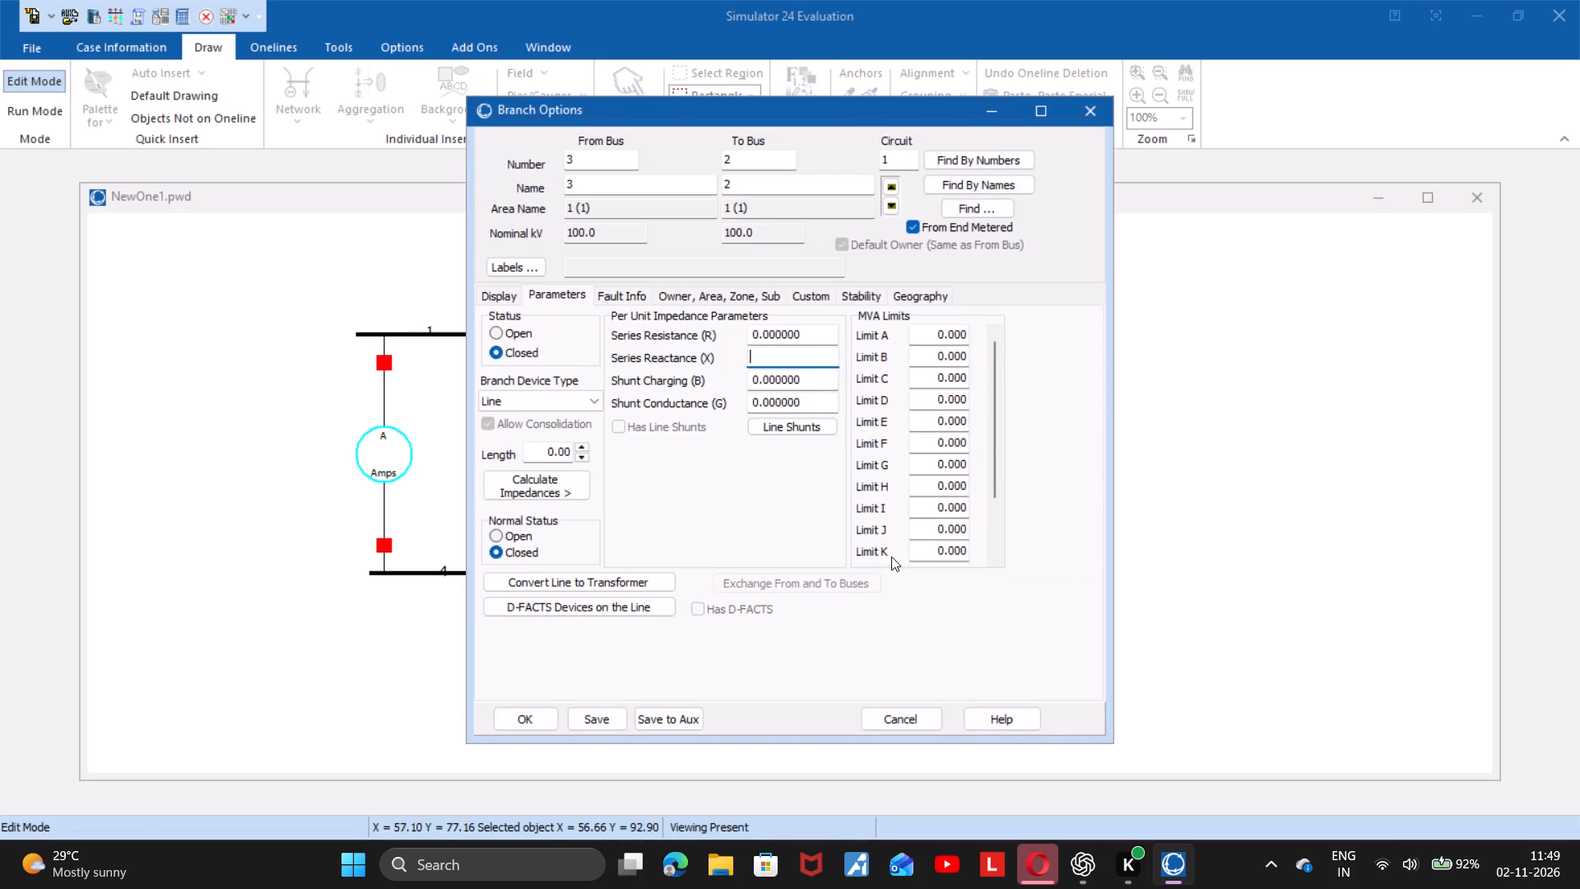
{"action": "type", "text": "0.10"}
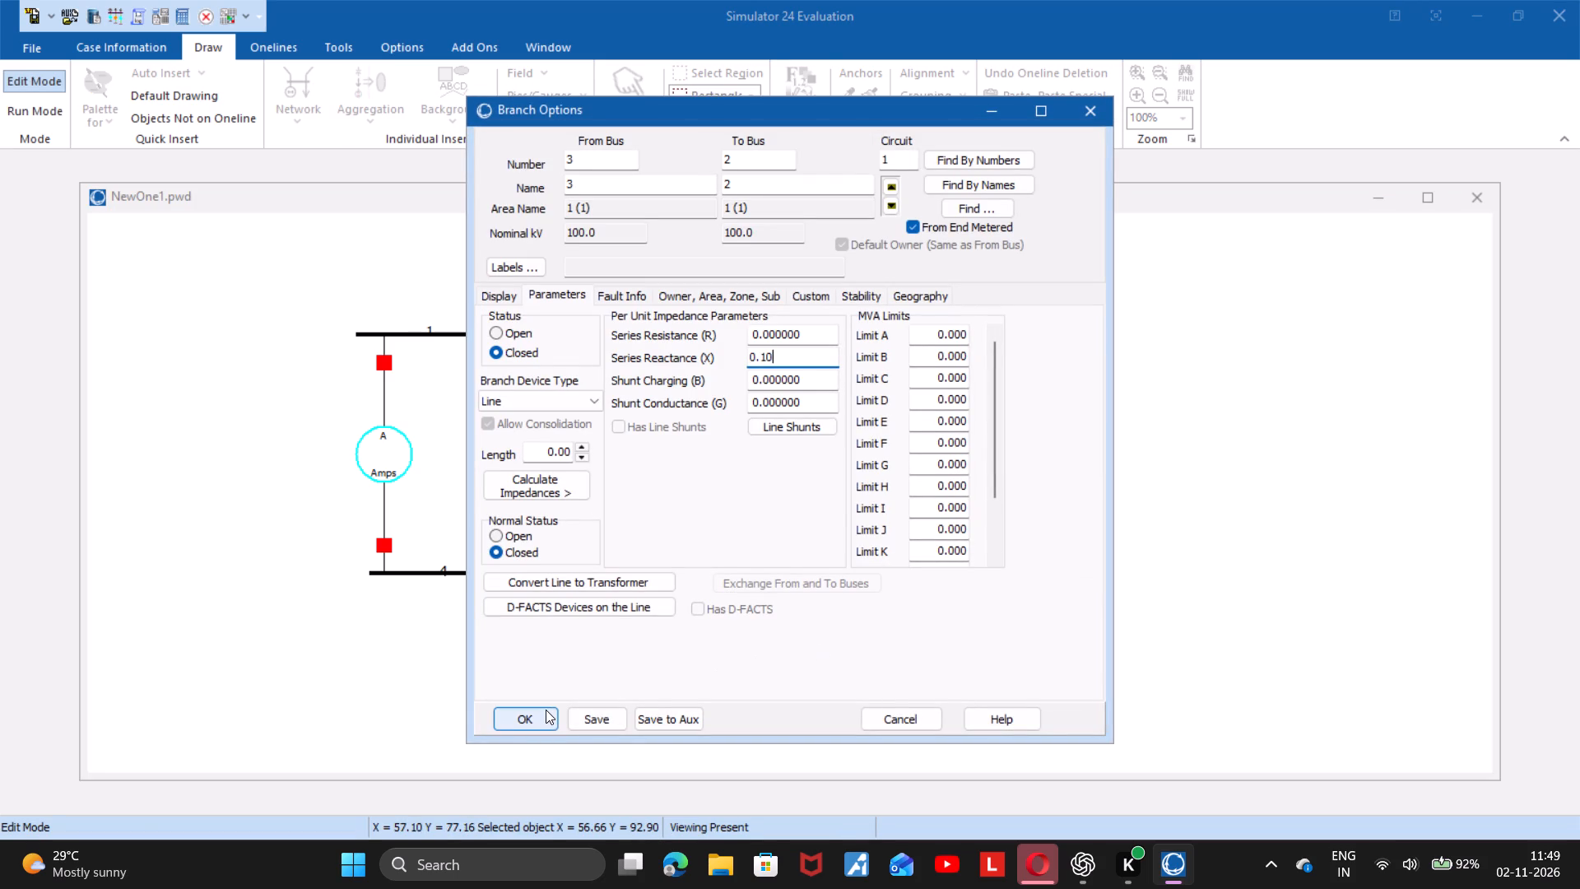
{"action": "left_click", "coordinate": [546, 710]}
Draw a transmission line from bus 1 to bus 2, bent twice and running diagonally between the buses, with series reactance 0.20.
{"action": "left_click", "coordinate": [286, 95]}
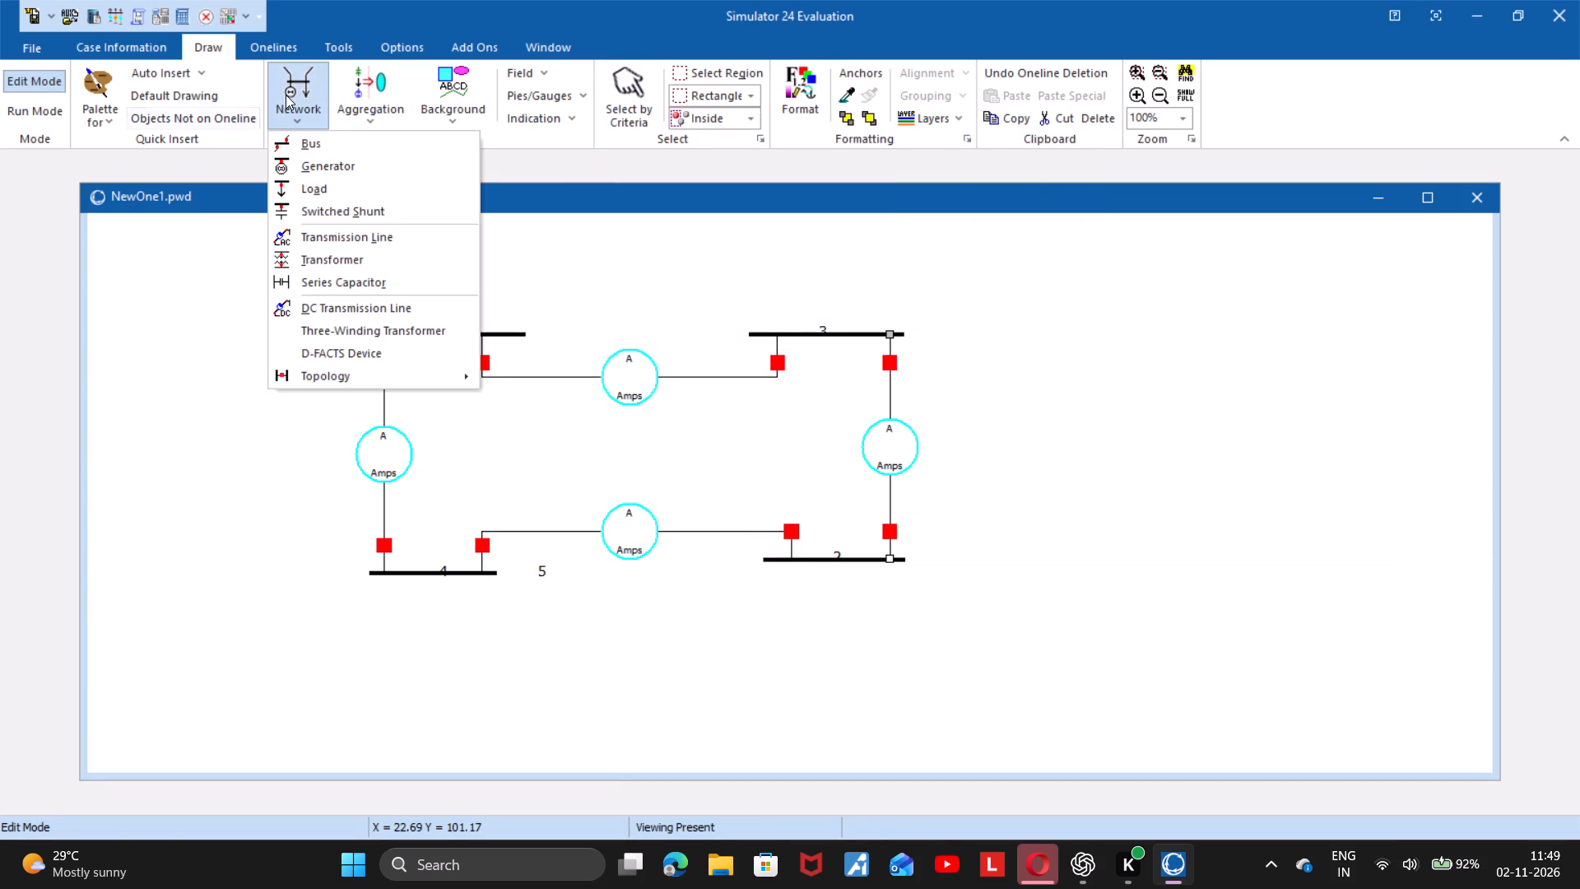
{"action": "left_click", "coordinate": [319, 233]}
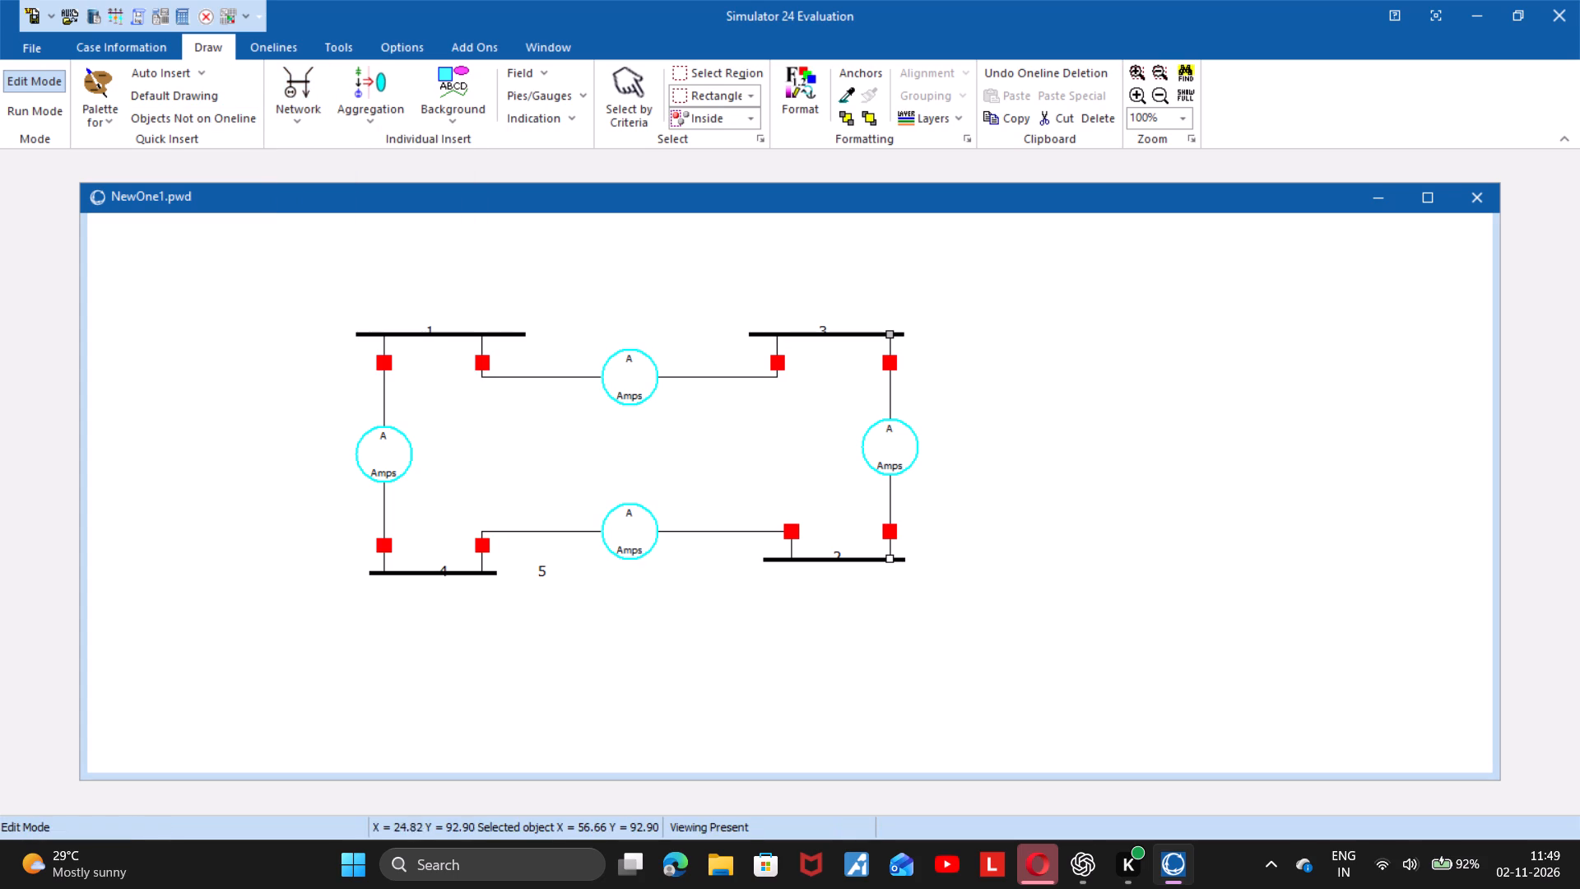
{"action": "left_click", "coordinate": [434, 337]}
{"action": "left_click", "coordinate": [434, 337]}
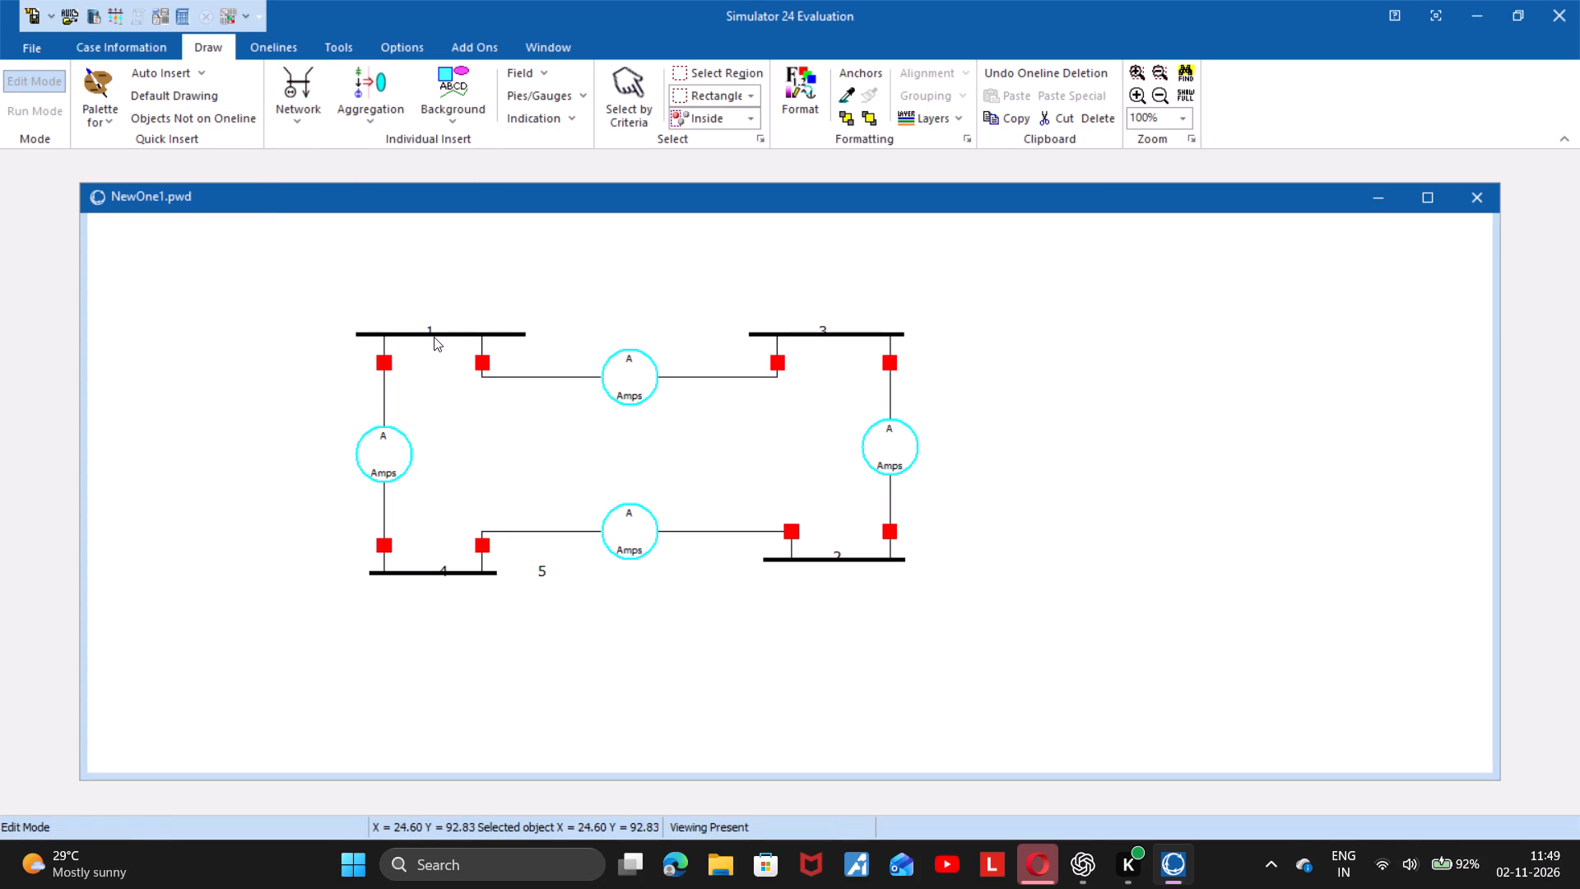
{"action": "left_click", "coordinate": [440, 425]}
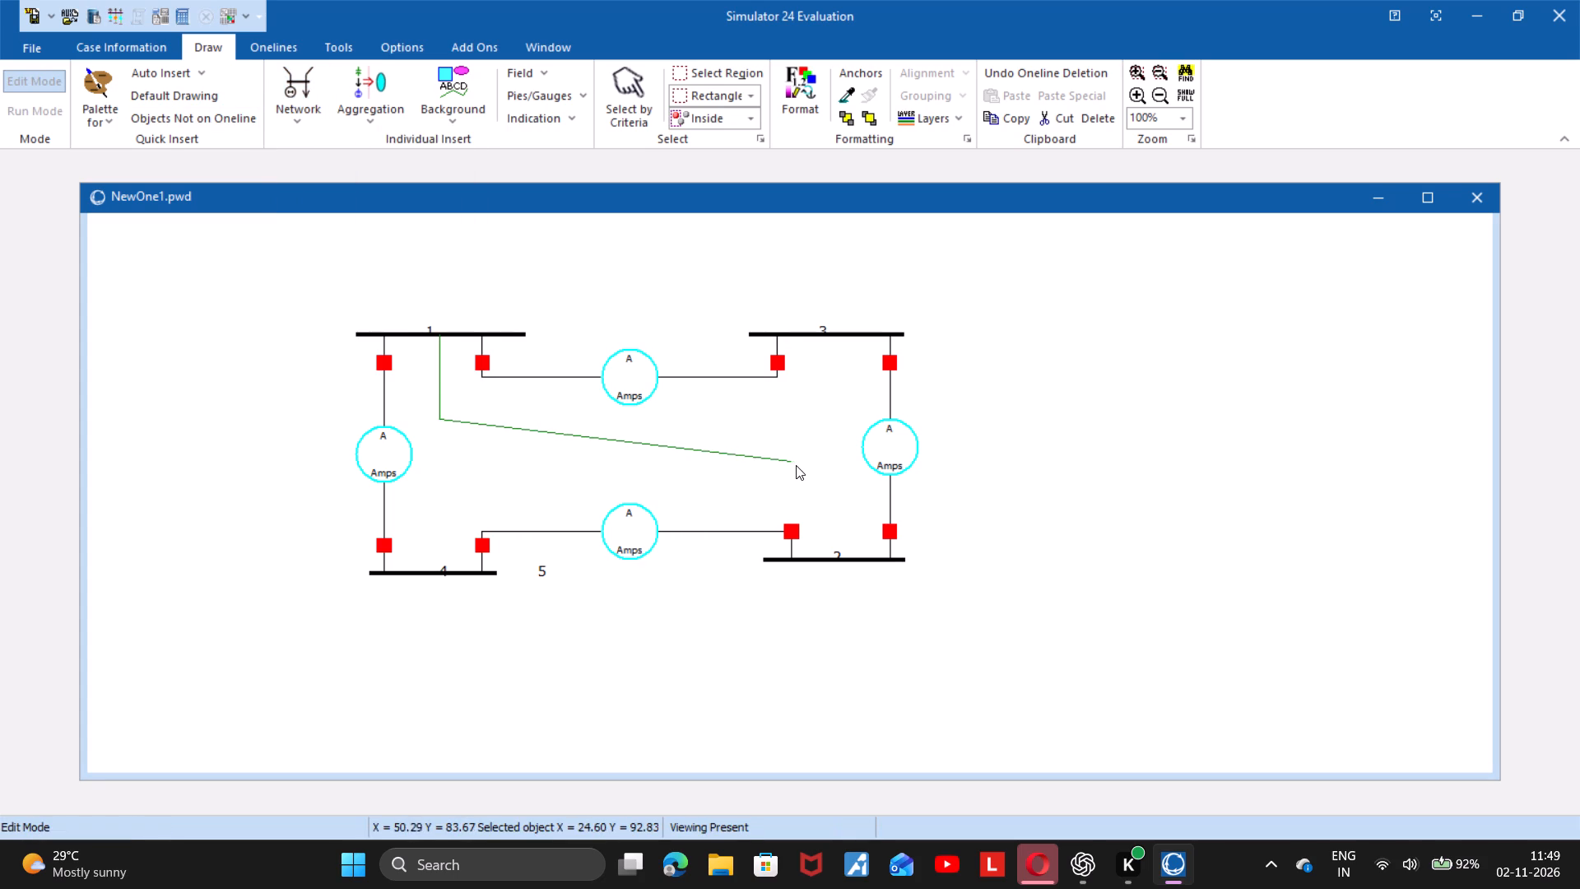
{"action": "left_click", "coordinate": [801, 467]}
{"action": "double_click", "coordinate": [838, 559]}
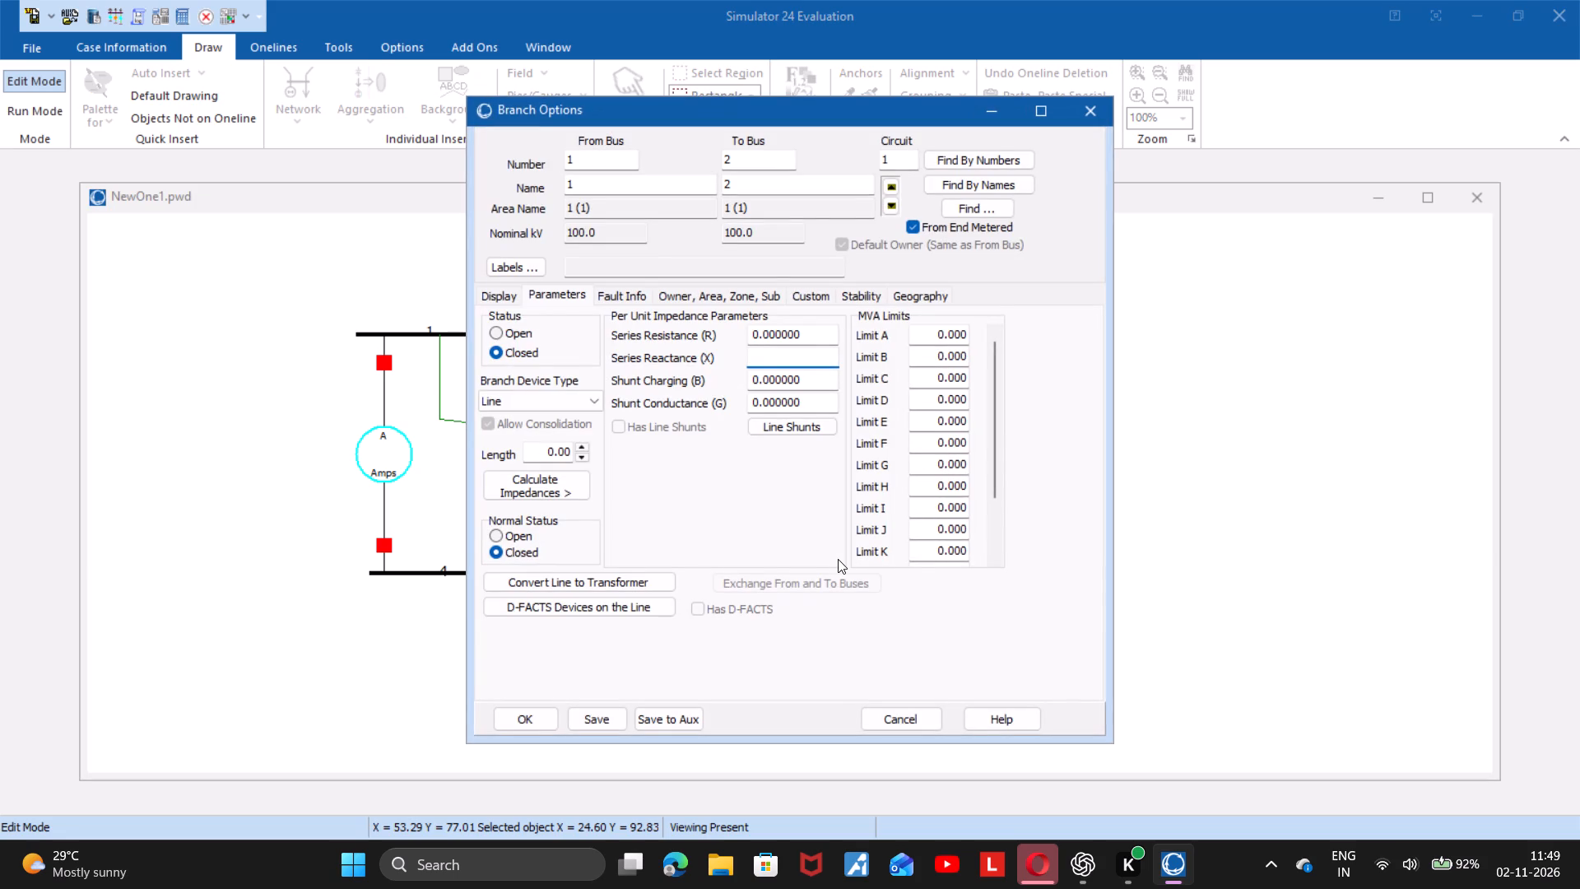
{"action": "type", "text": "0.20"}
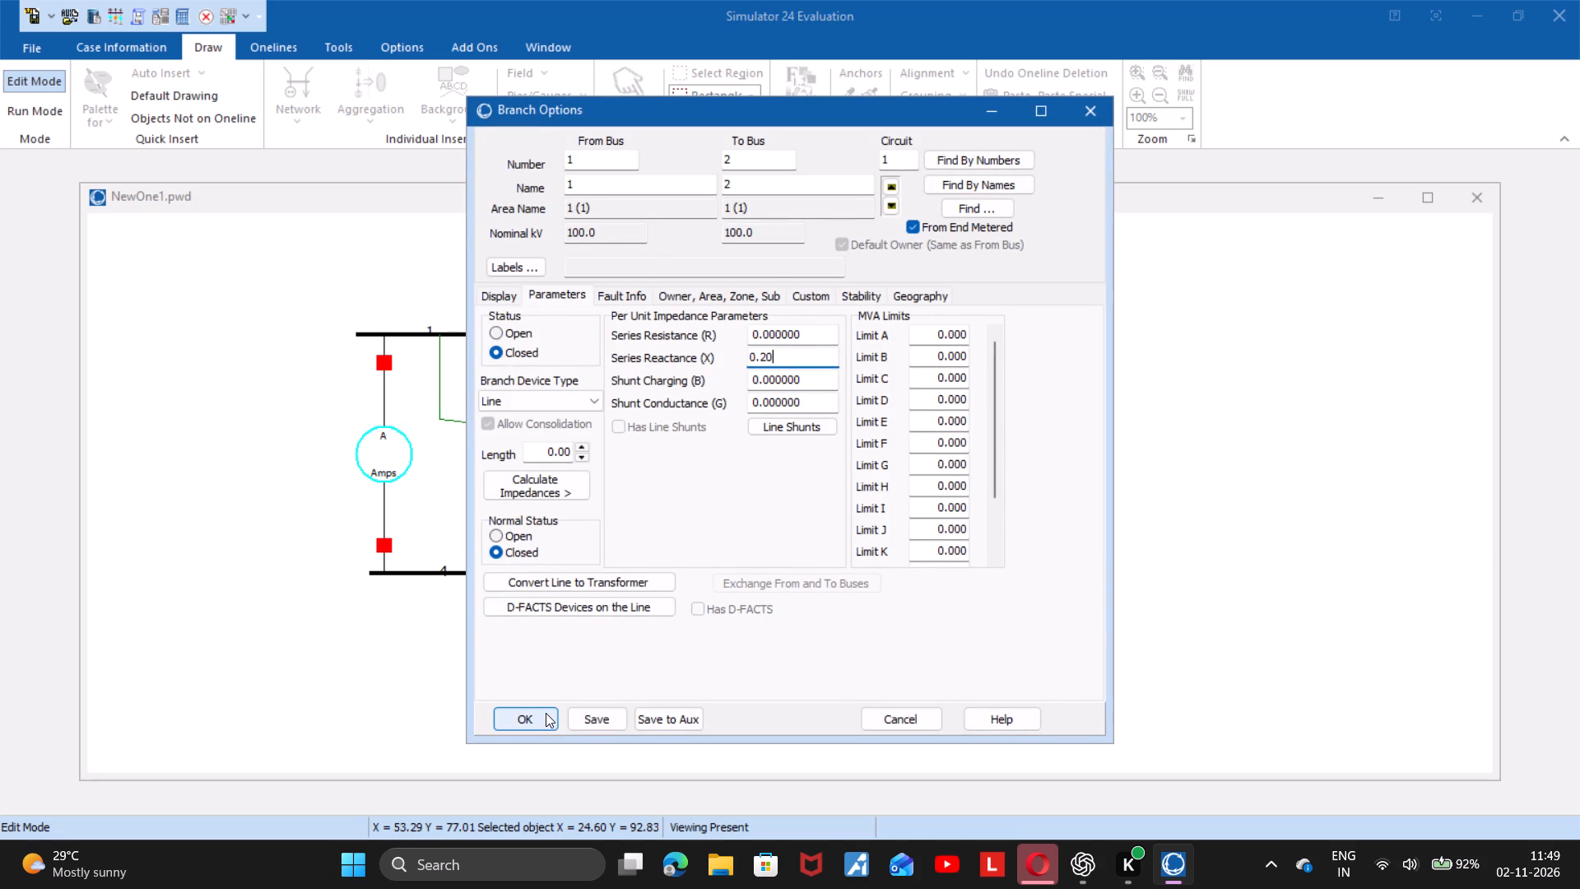
{"action": "left_click", "coordinate": [546, 713]}
Insert a generator above bus 1, attached to bus 1, with an MW setpoint of 100 and upward orientation.
{"action": "left_click", "coordinate": [316, 99]}
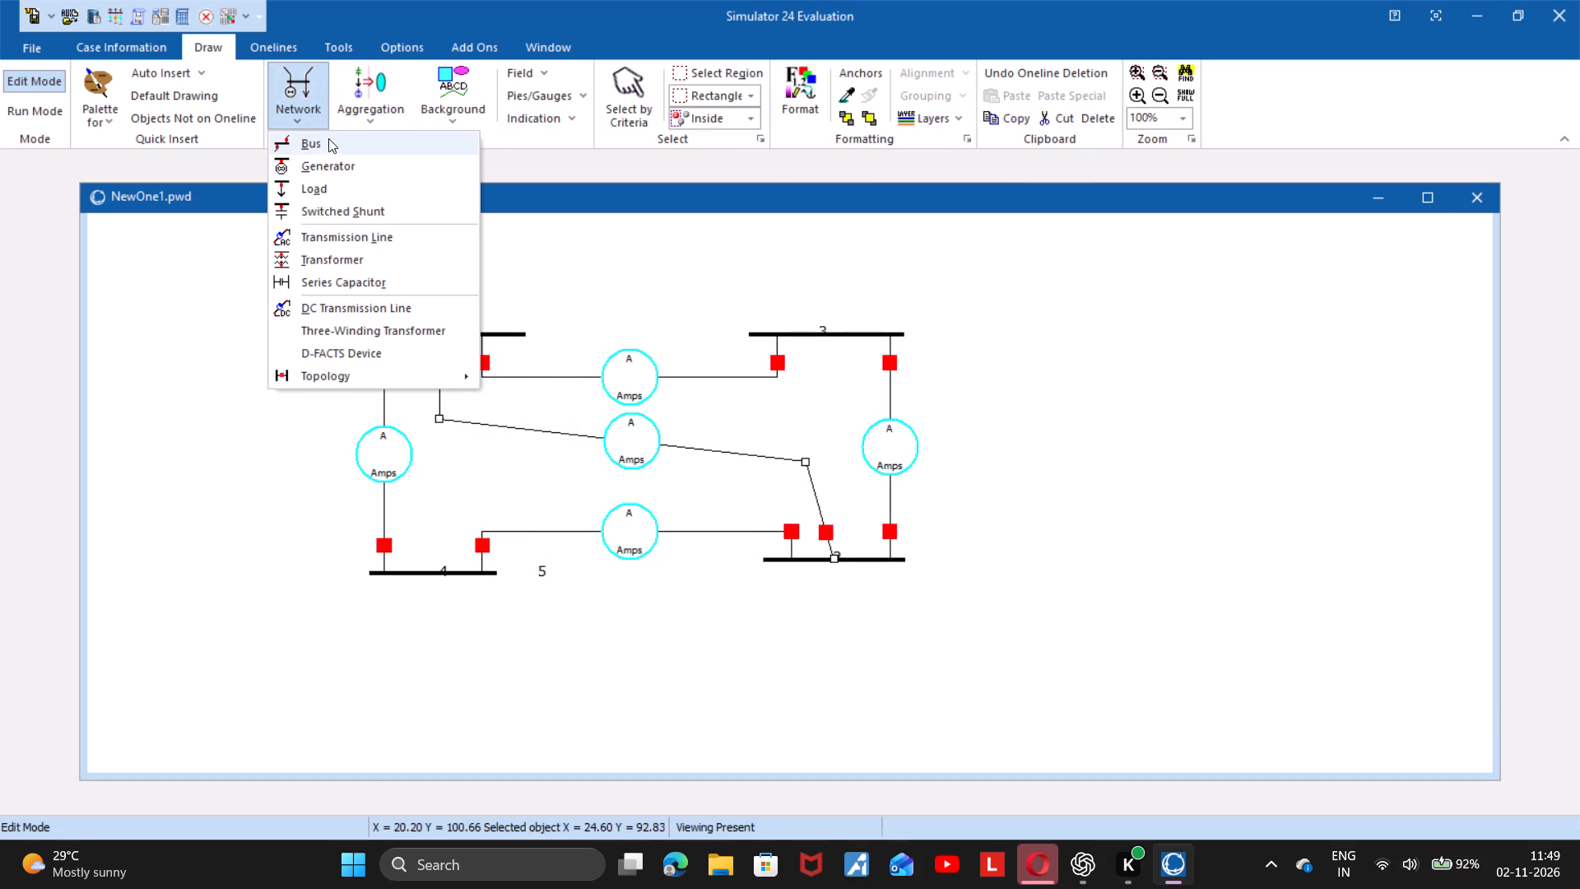
{"action": "left_click", "coordinate": [330, 165]}
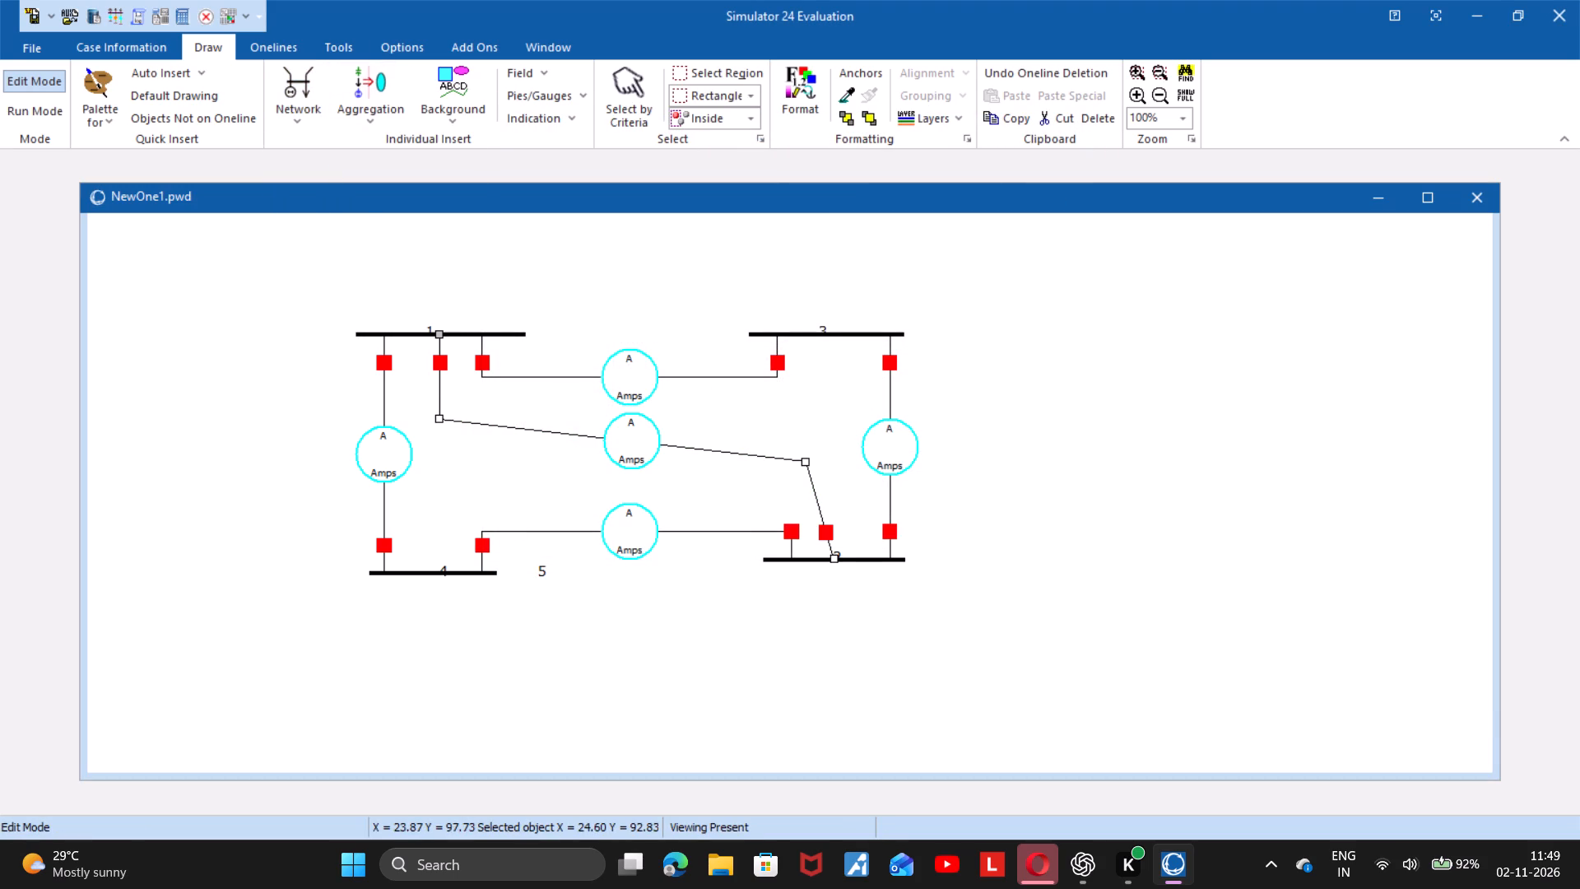
{"action": "left_click", "coordinate": [425, 268]}
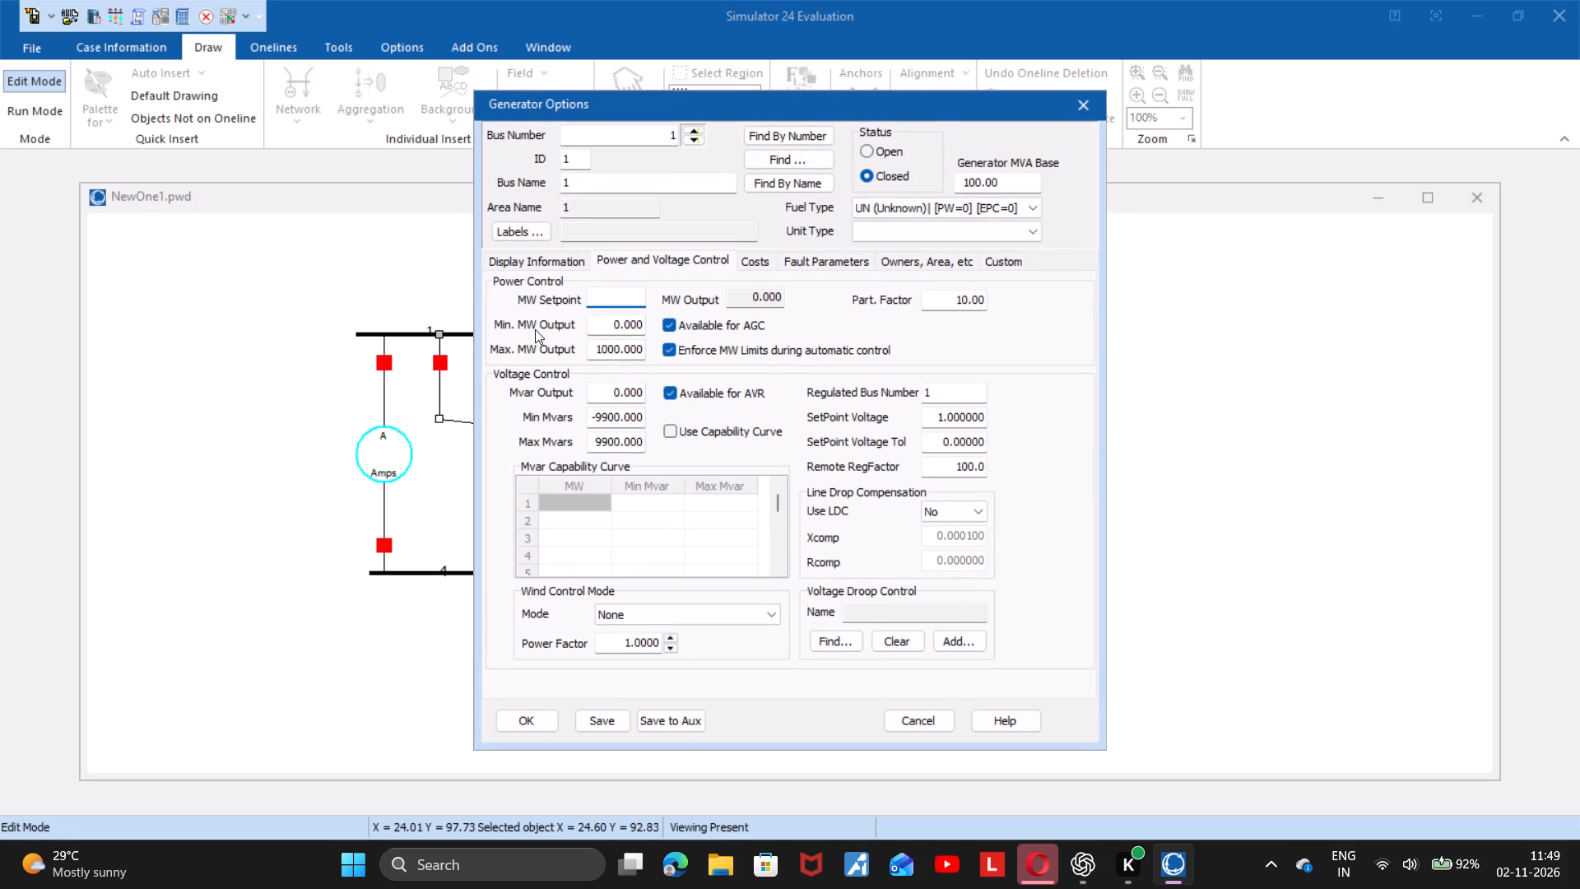
{"action": "type", "text": "100"}
{"action": "left_click", "coordinate": [567, 260]}
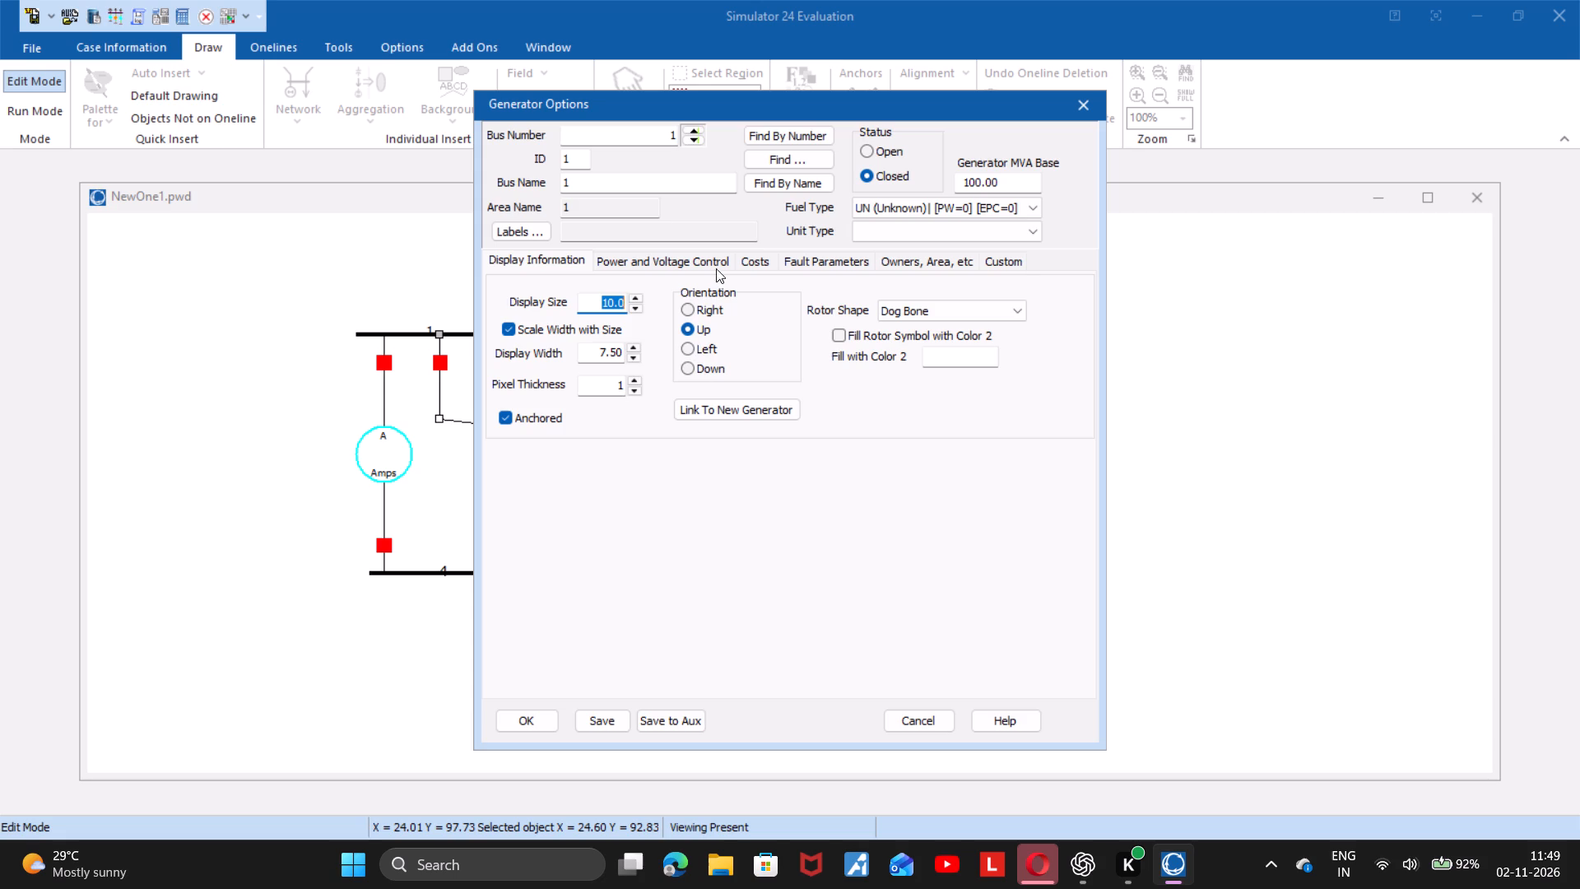
Set the bus 1 generator's step transformer reactance X to 0.06 in its fault parameters.
{"action": "left_click", "coordinate": [806, 262]}
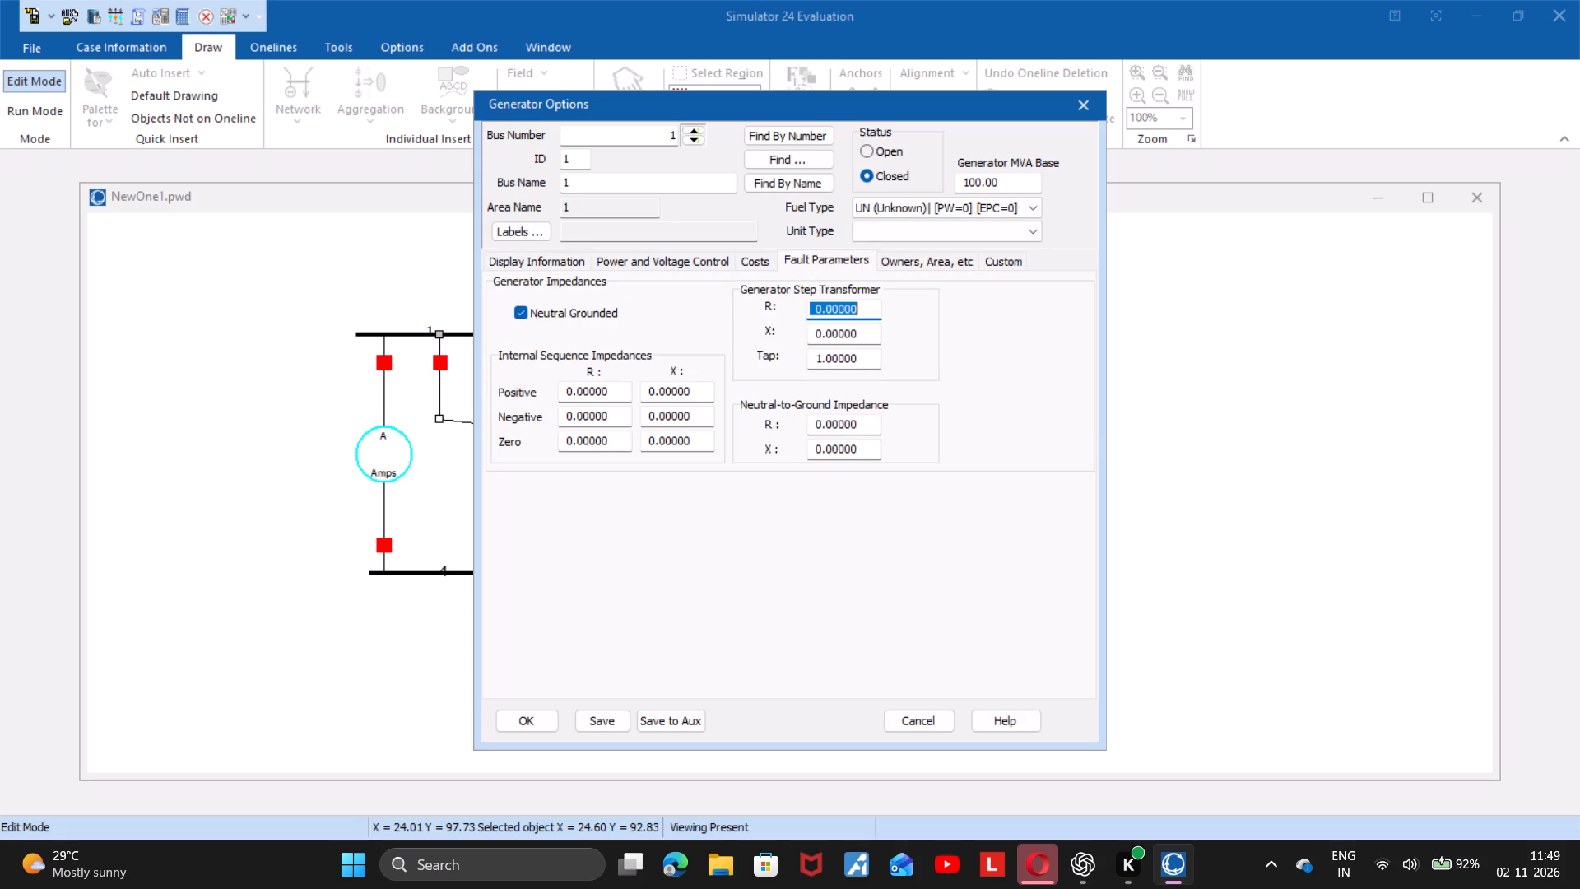
{"action": "double_click", "coordinate": [862, 336]}
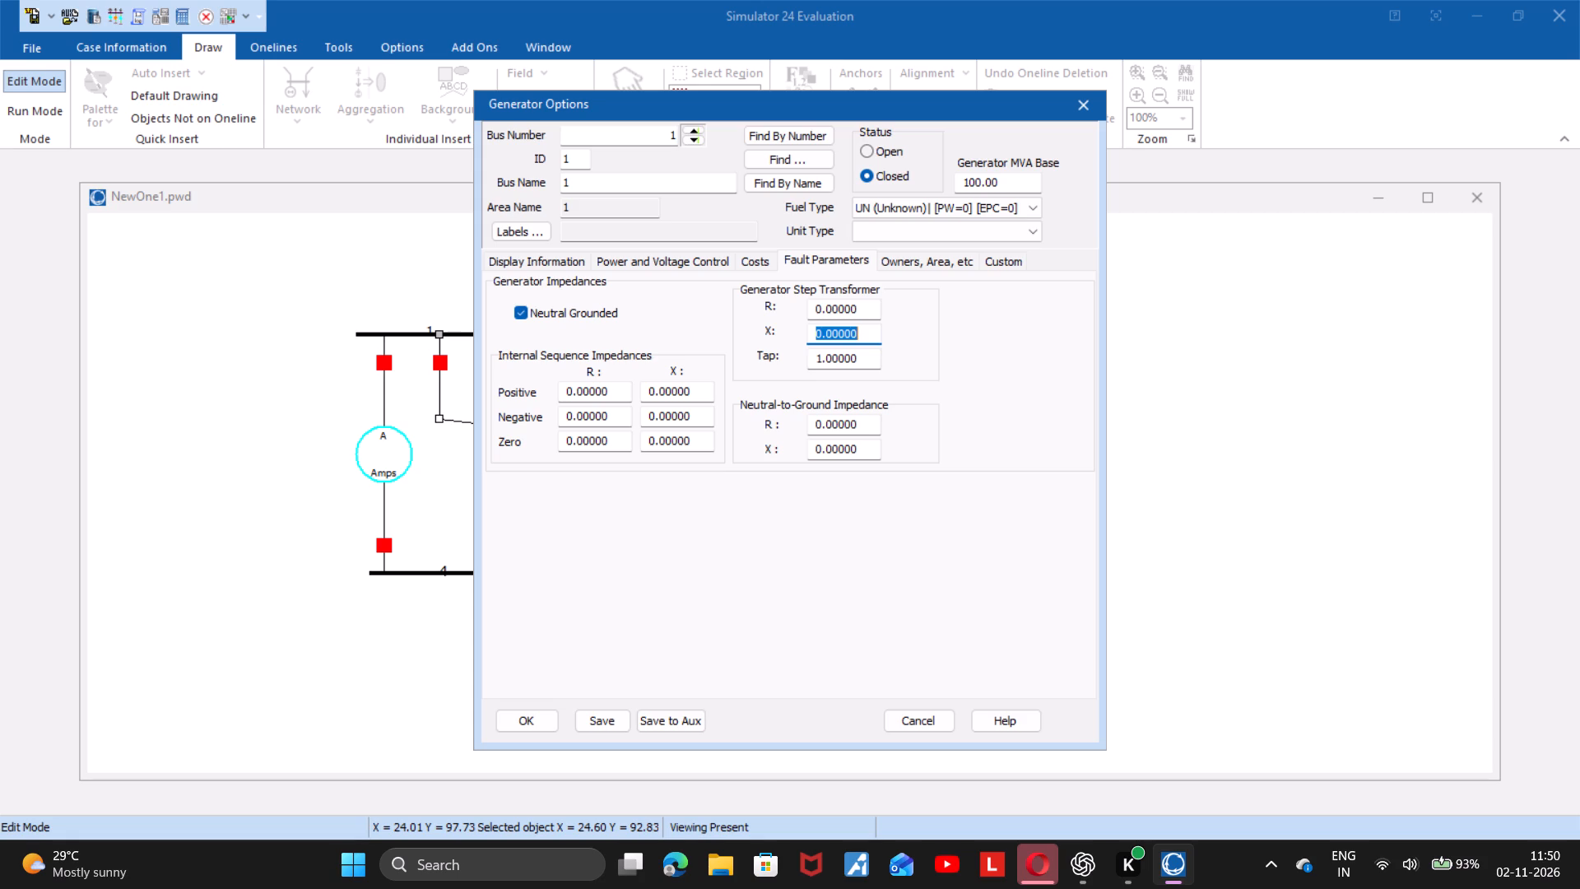
{"action": "type", "text": "0.08"}
{"action": "key", "text": "BackSpace"}
{"action": "key", "text": "6"}
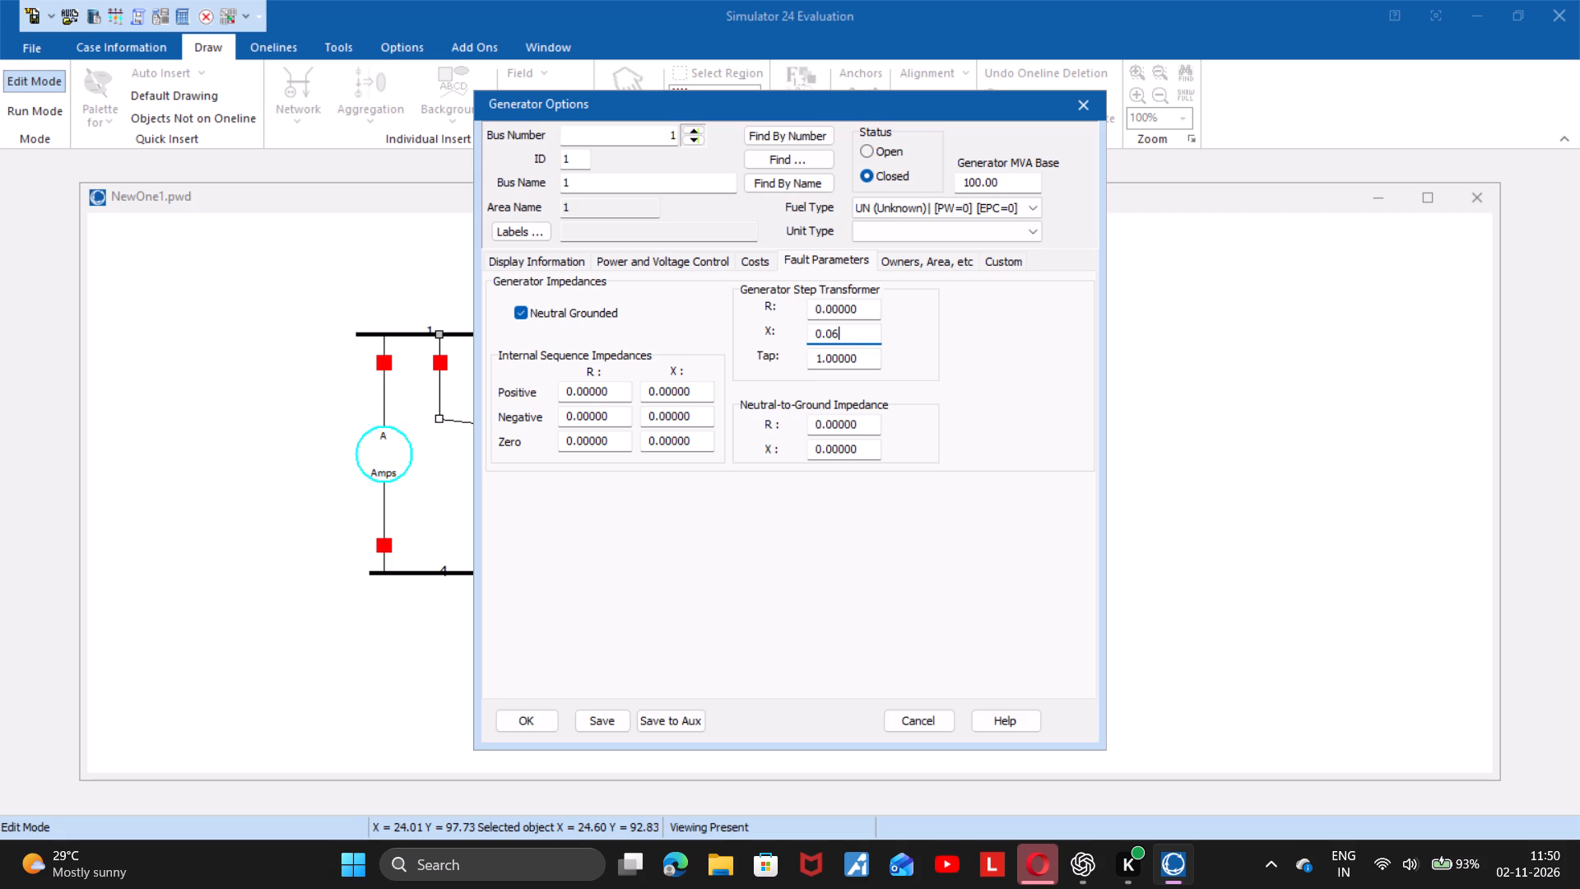
Set the bus 1 generator's positive, negative and zero sequence internal reactances to 0.08 and accept the generator options.
{"action": "left_click_drag", "start_coordinate": [696, 417], "coordinate": [645, 420]}
{"action": "type", "text": "0.08"}
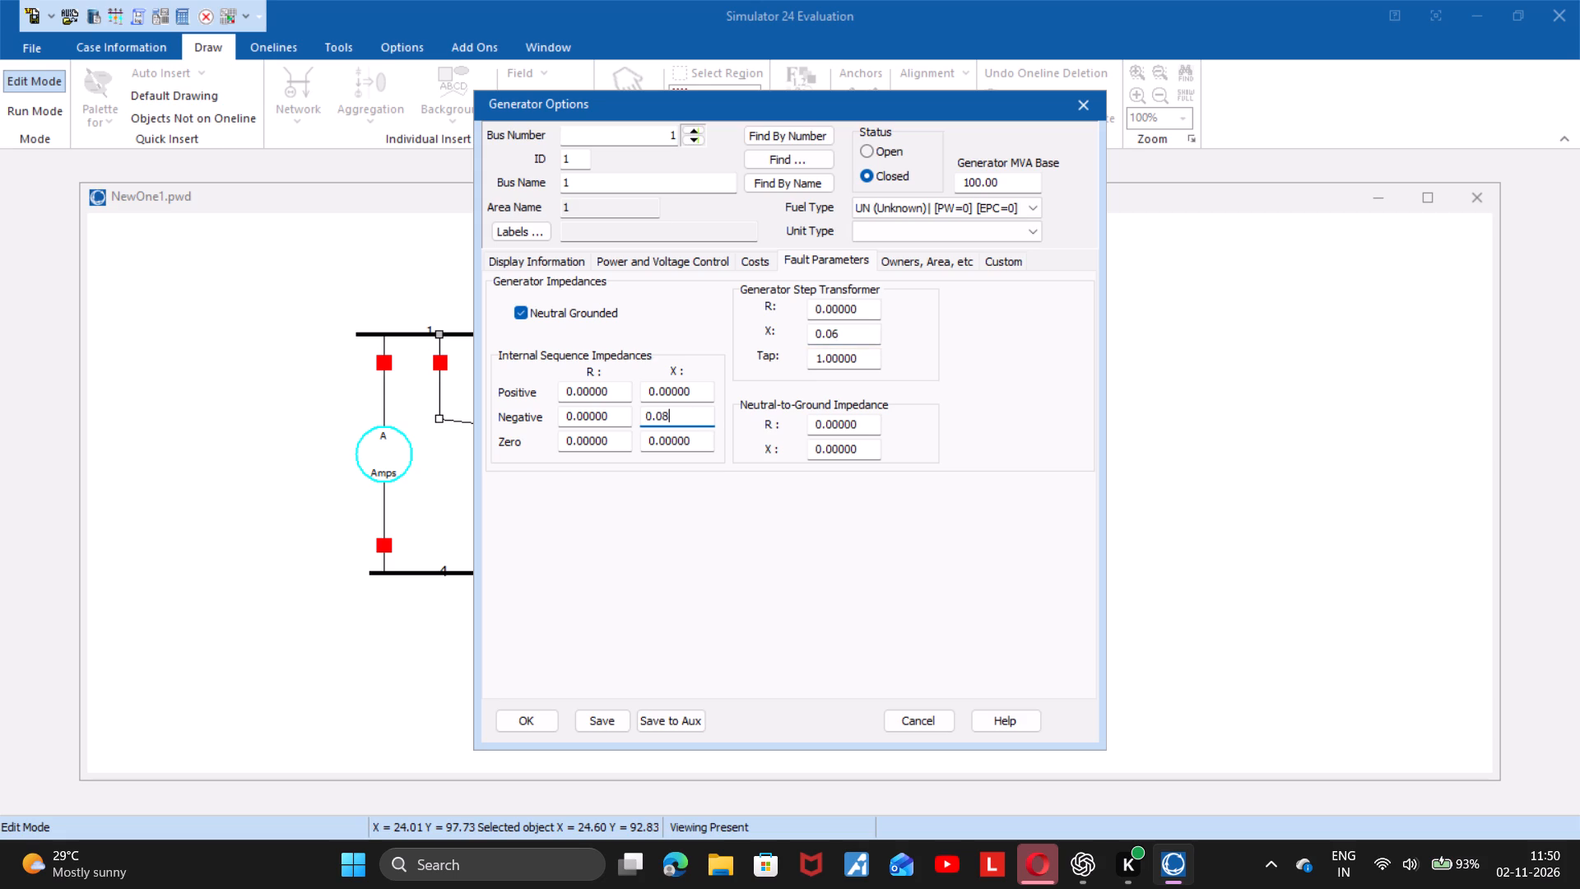
{"action": "left_click_drag", "start_coordinate": [688, 434], "coordinate": [645, 443]}
{"action": "type", "text": "0.08"}
{"action": "left_click_drag", "start_coordinate": [691, 387], "coordinate": [658, 384]}
{"action": "key", "text": "BackSpace"}
{"action": "type", "text": "0."}
{"action": "key", "text": "BackSpace"}
{"action": "key", "text": "8"}
{"action": "left_click", "coordinate": [538, 712]}
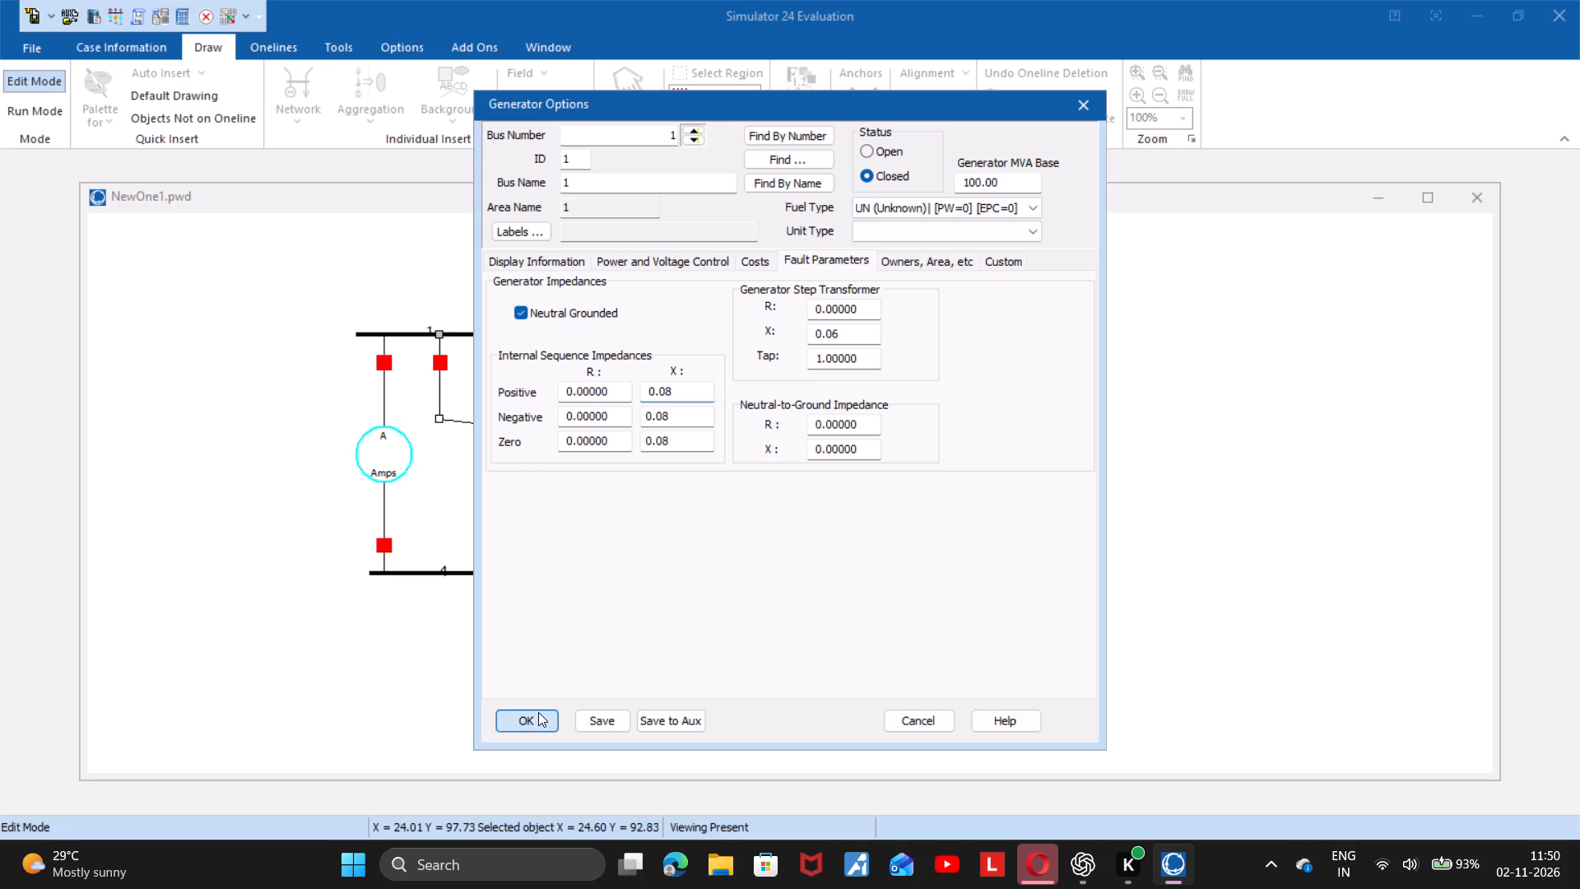
Move the slack generator down so that its lead meets bus 1.
{"action": "left_click_drag", "start_coordinate": [429, 216], "coordinate": [429, 269]}
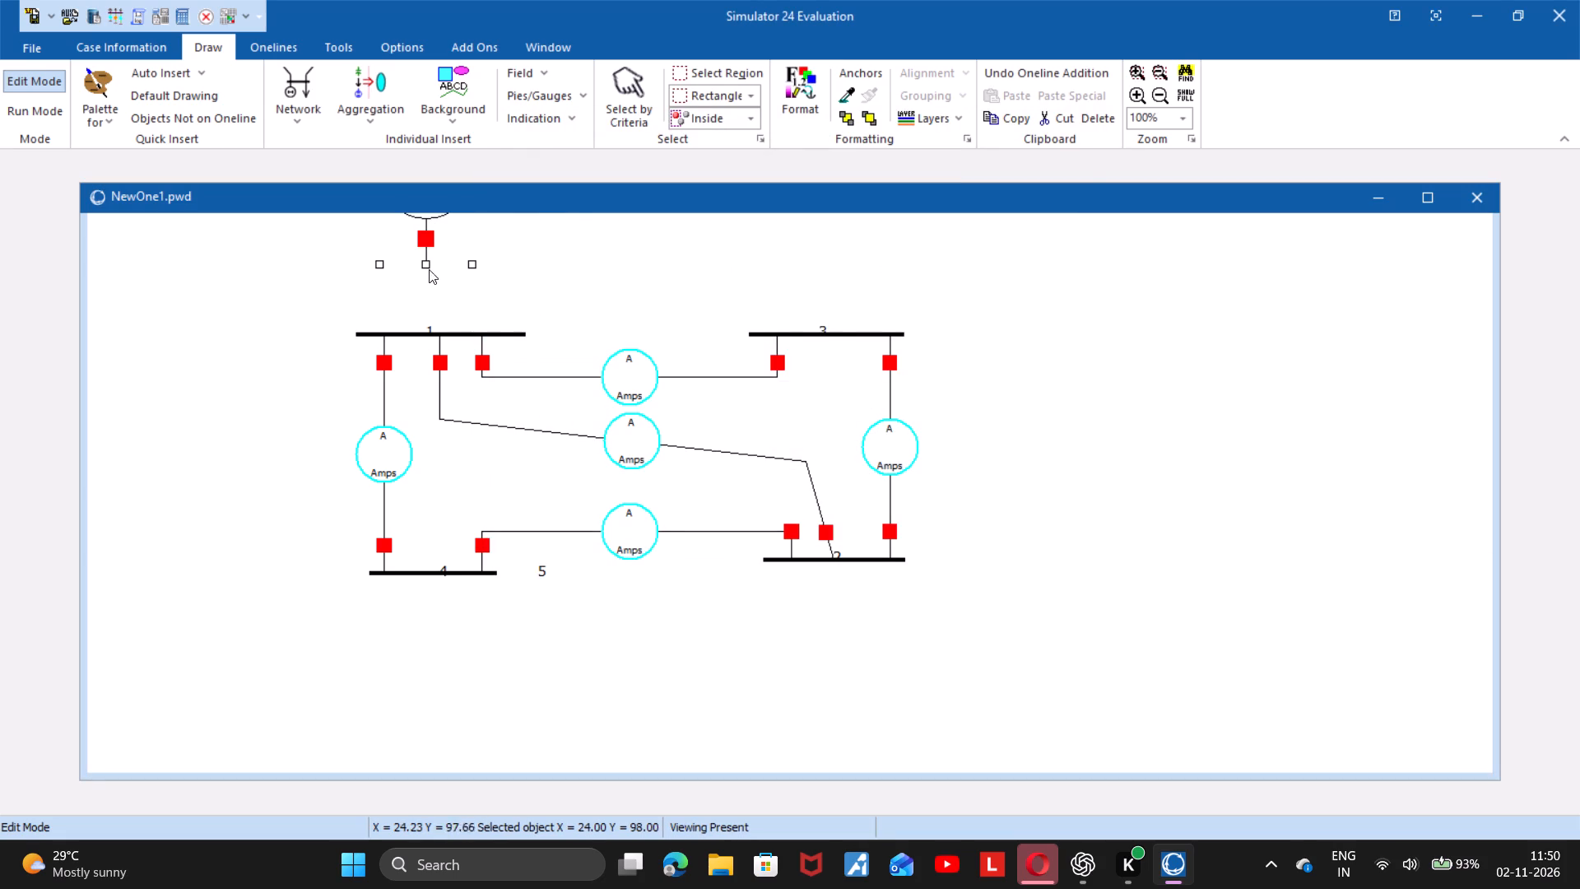
{"action": "left_click_drag", "start_coordinate": [429, 269], "coordinate": [429, 281]}
{"action": "left_click_drag", "start_coordinate": [424, 216], "coordinate": [425, 281]}
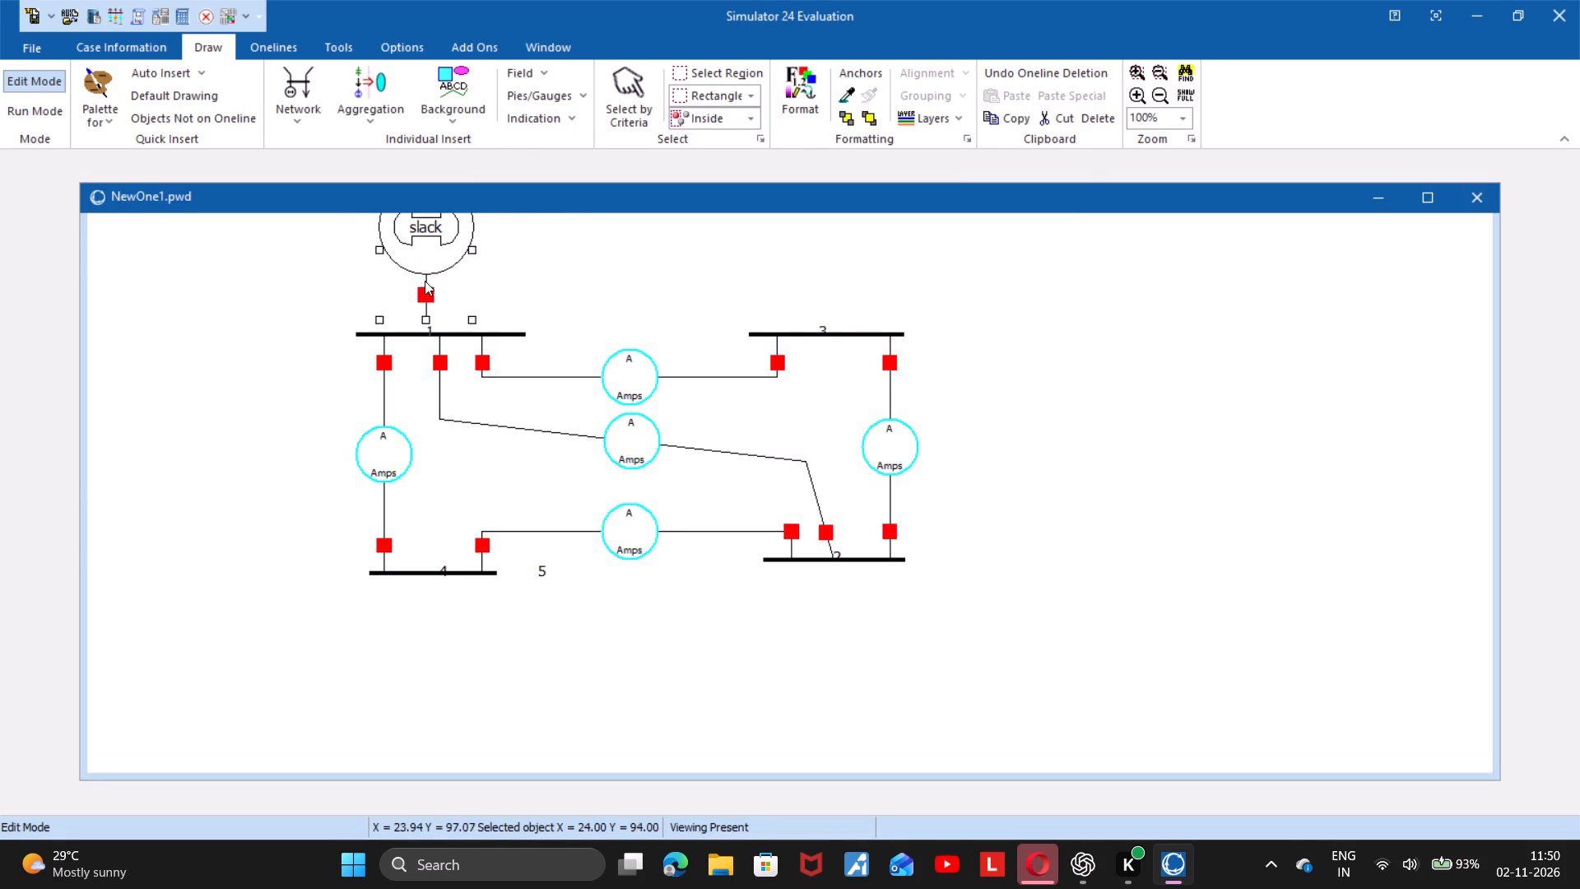
{"action": "left_click_drag", "start_coordinate": [425, 281], "coordinate": [425, 284]}
{"action": "left_click", "coordinate": [547, 303]}
Insert a generator below bus 2, attached to bus 2, with an MW setpoint of 100 and downward orientation.
{"action": "left_click", "coordinate": [288, 95]}
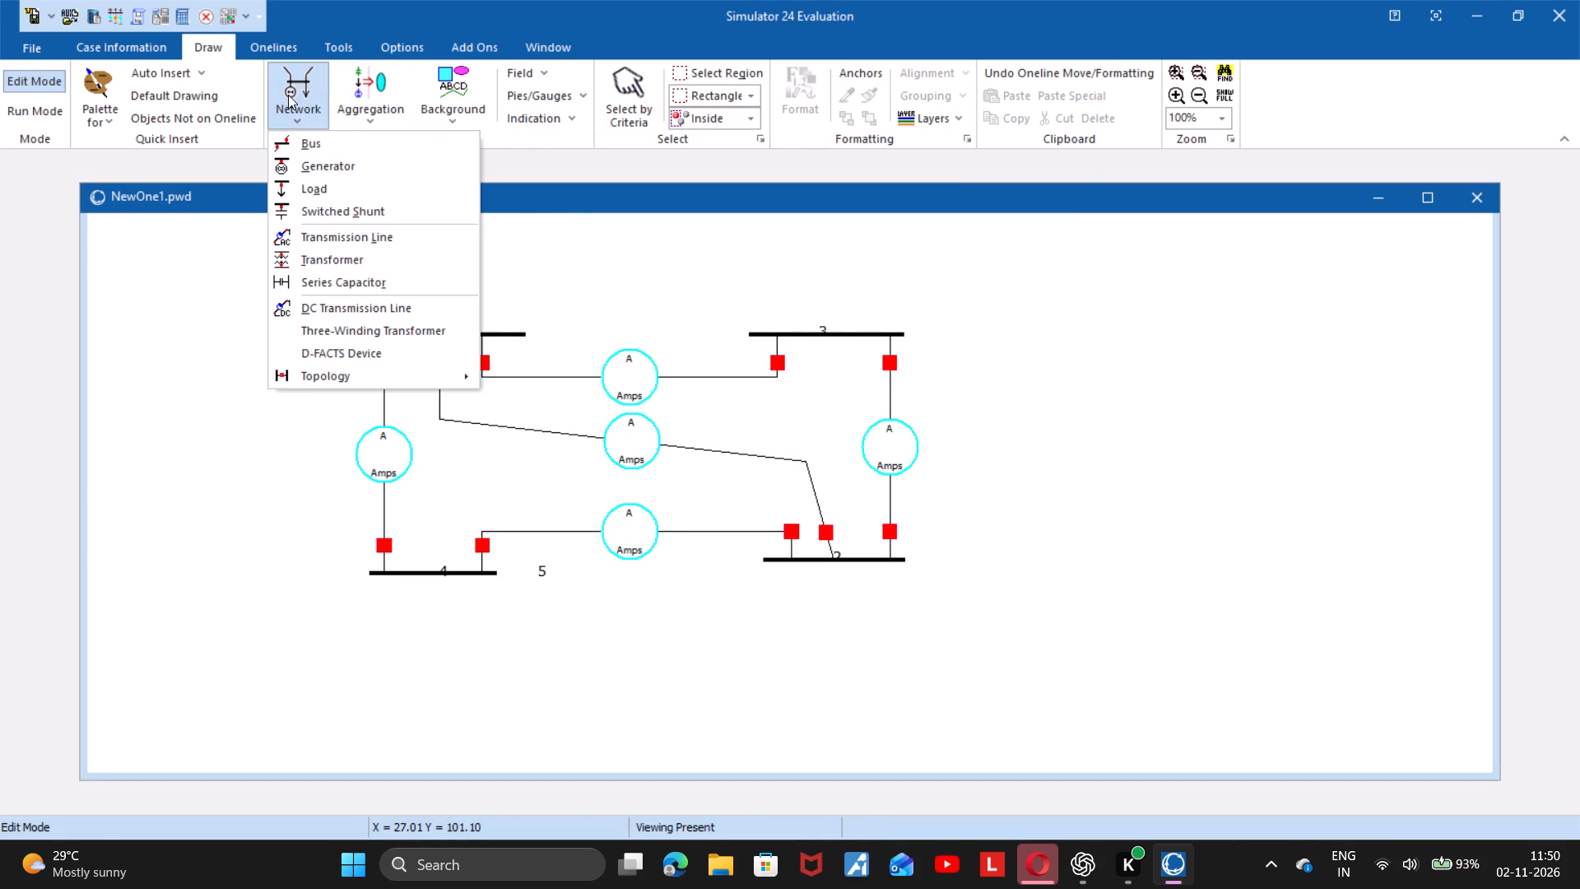
{"action": "left_click", "coordinate": [354, 168]}
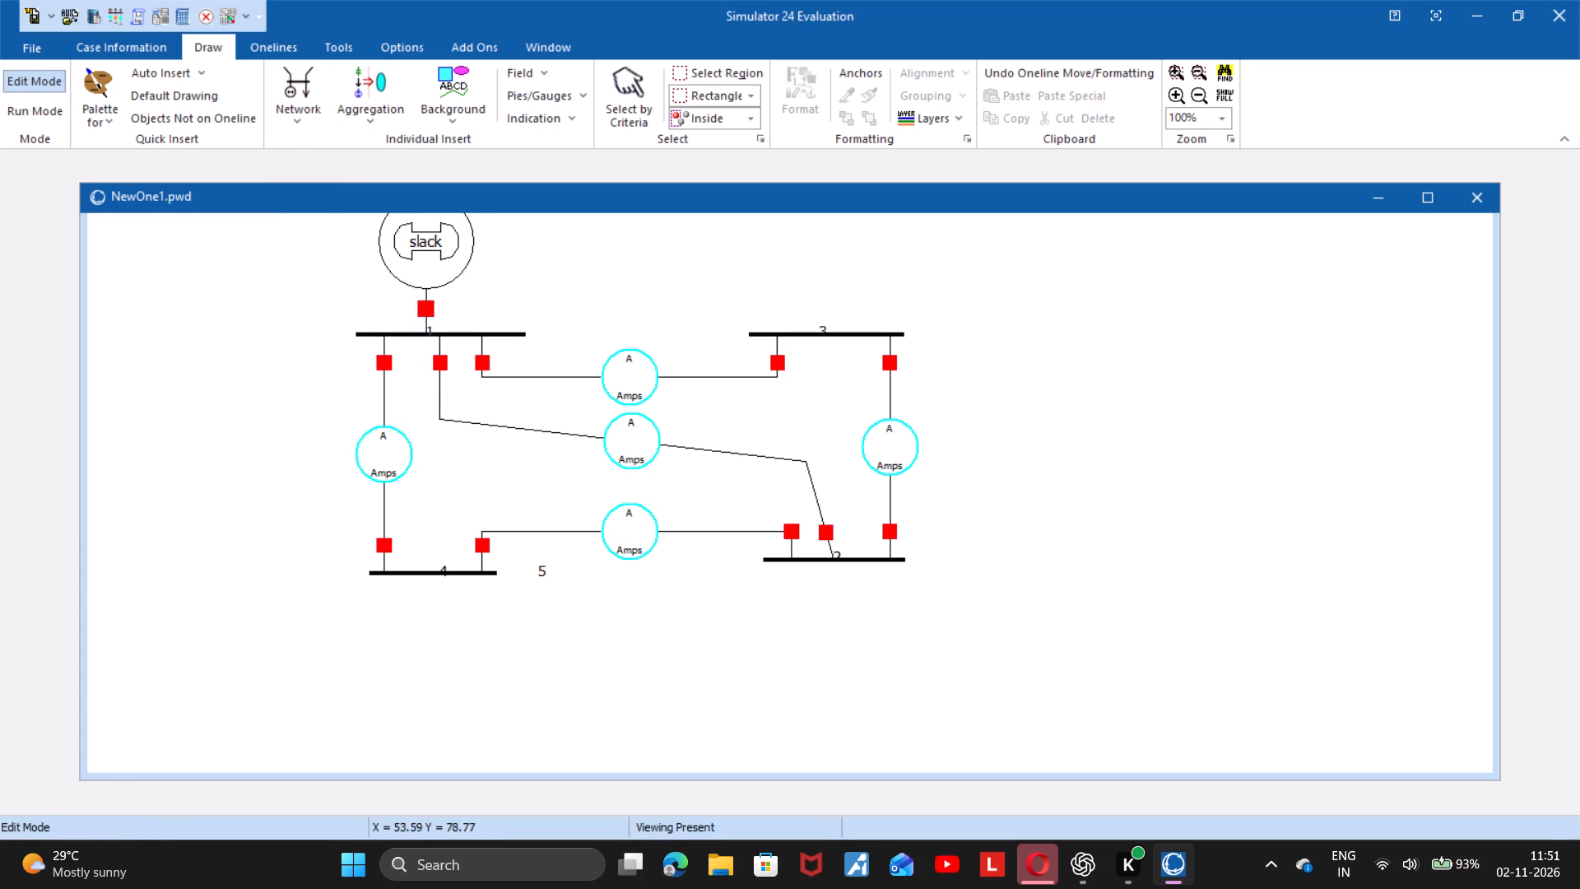
{"action": "left_click", "coordinate": [858, 696]}
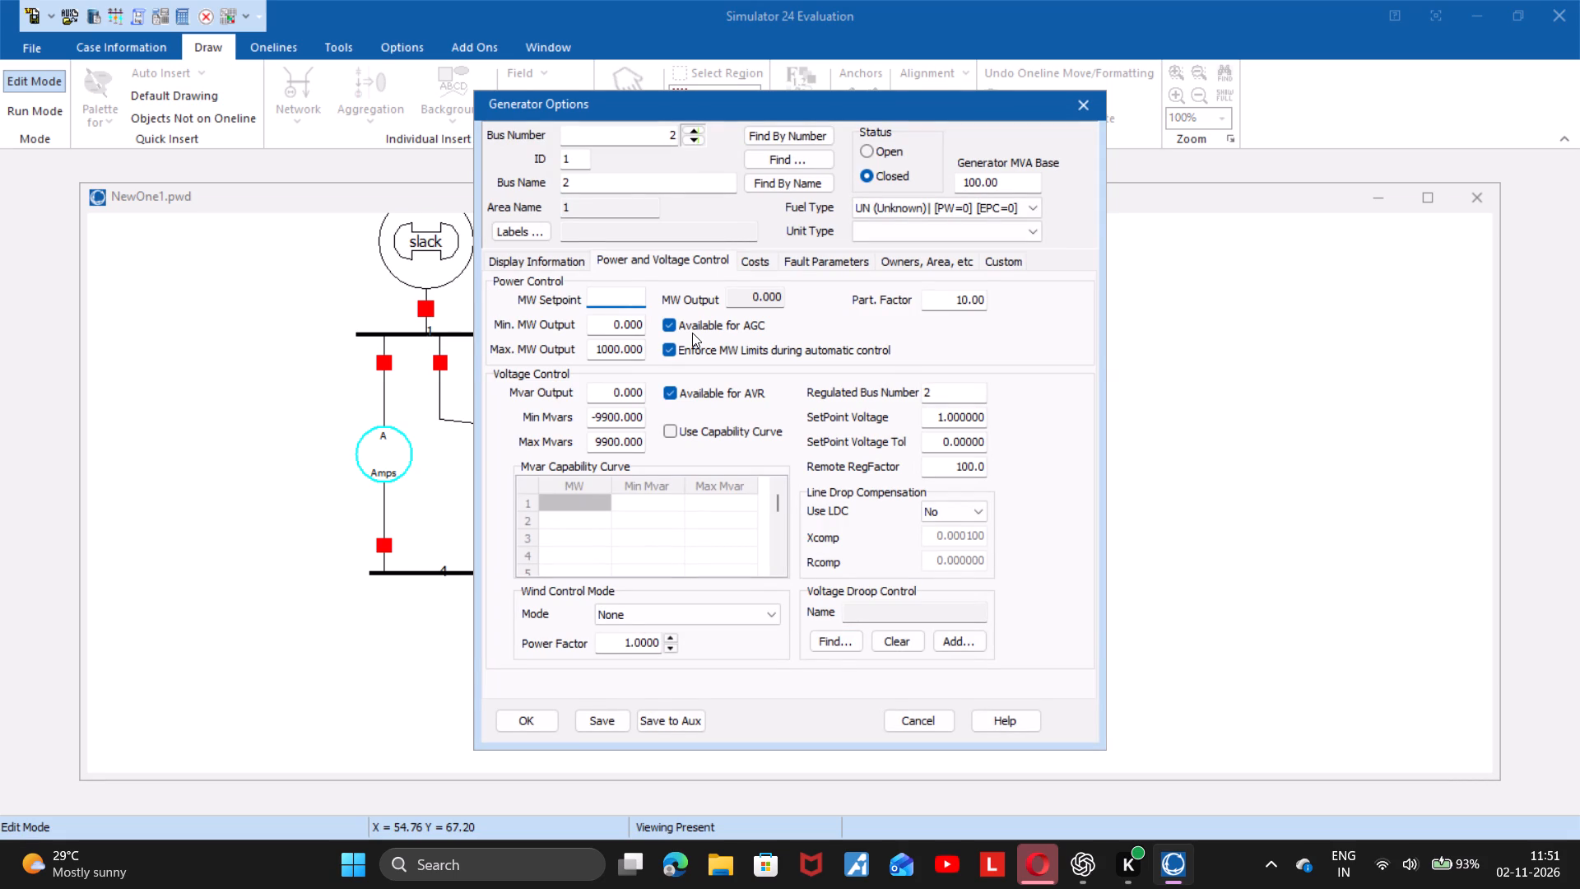
{"action": "type", "text": "100"}
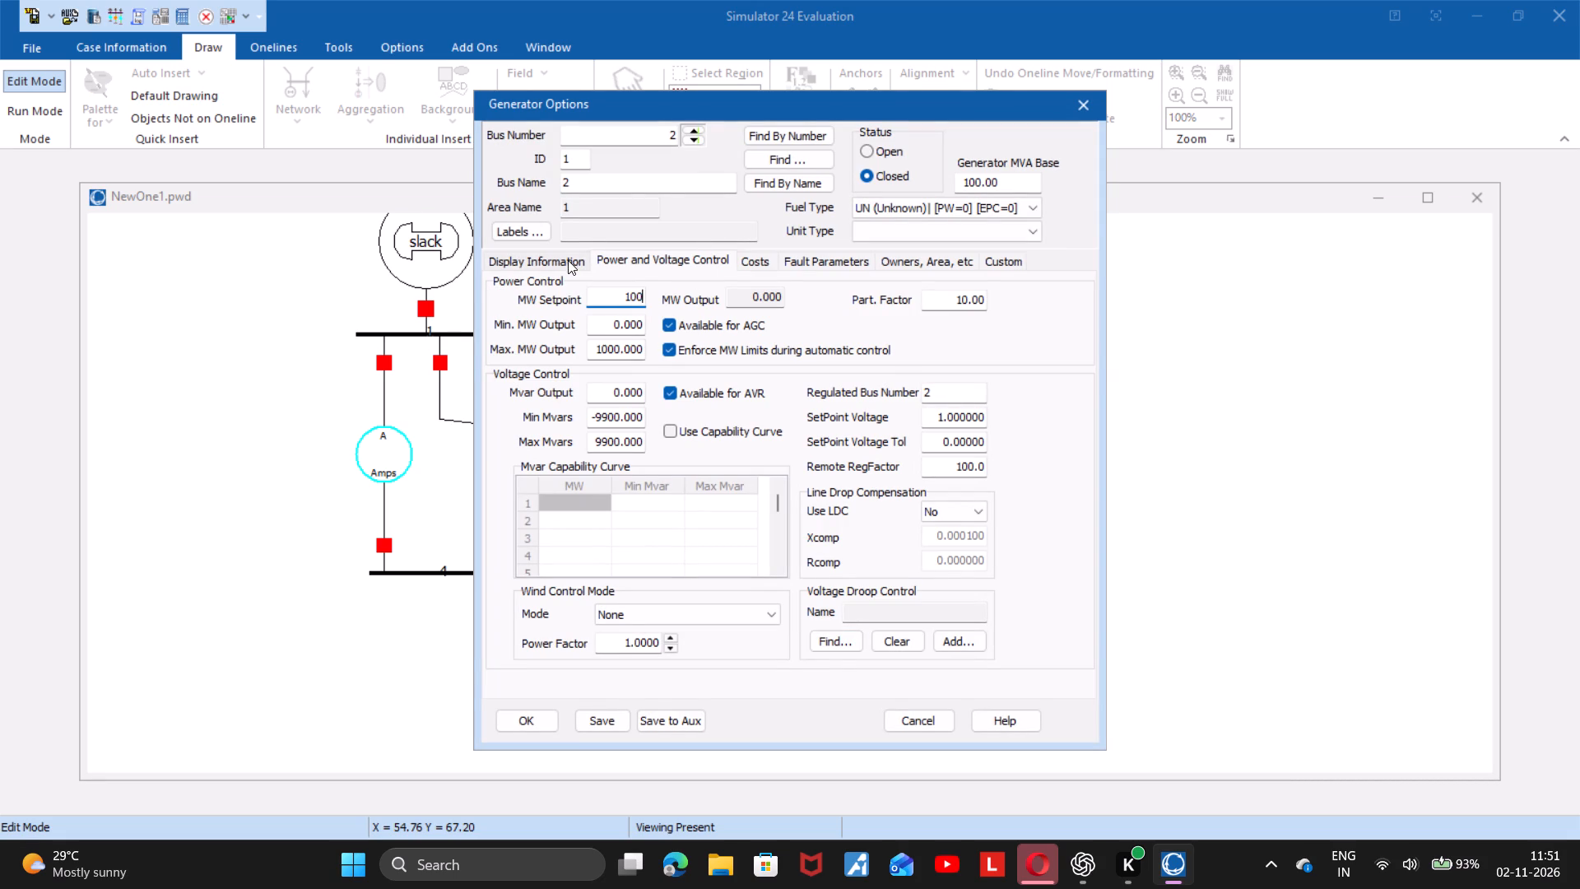
{"action": "left_click", "coordinate": [568, 260]}
{"action": "left_click", "coordinate": [693, 369]}
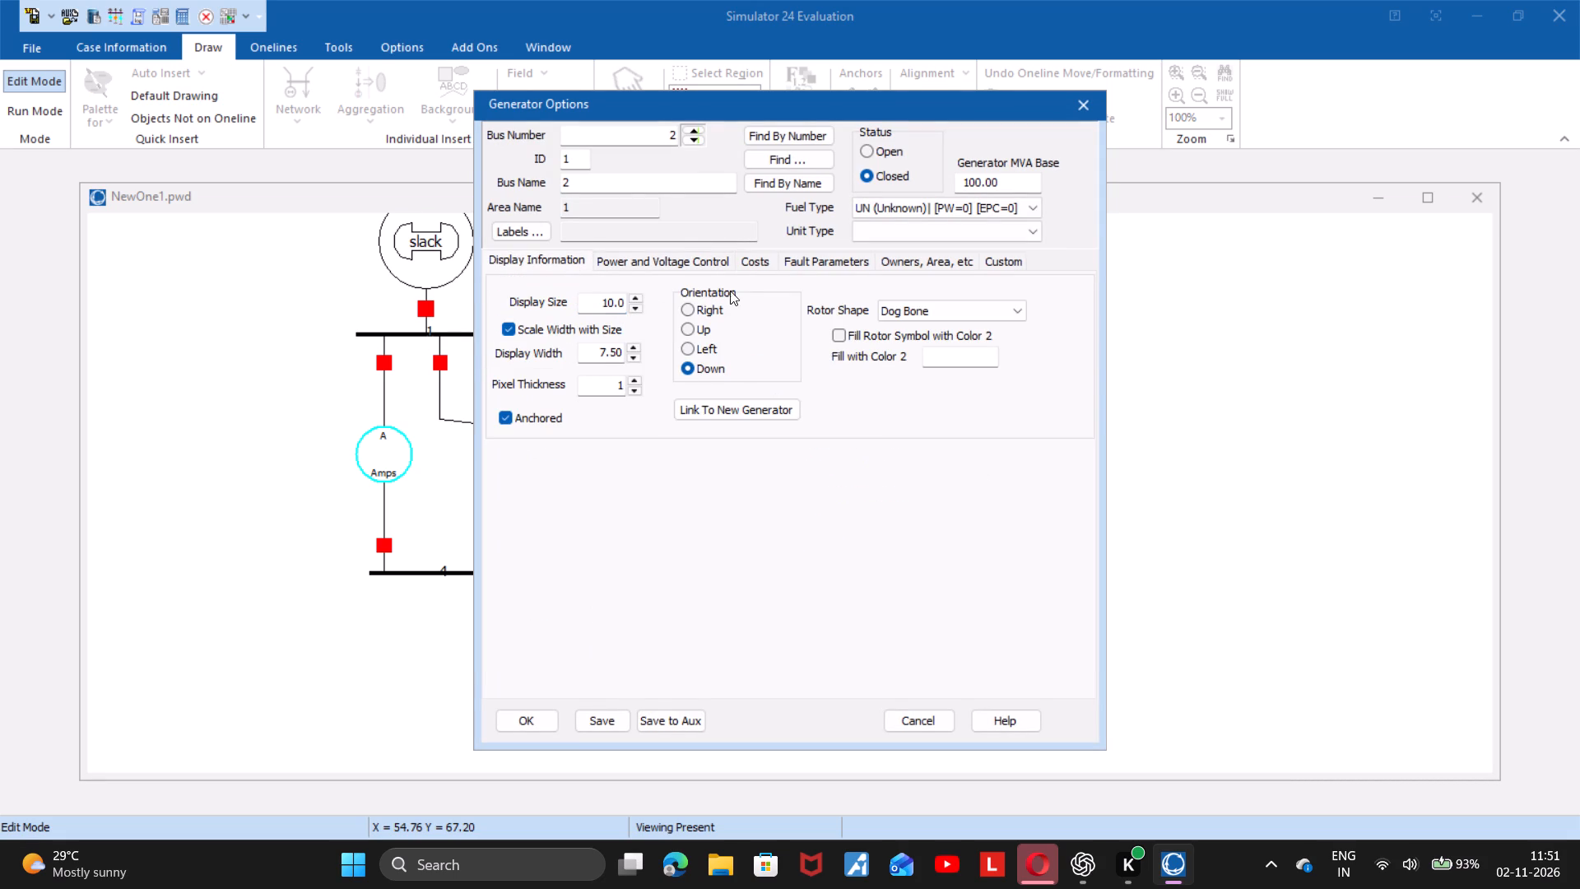
Set the bus 2 generator's positive, negative and zero sequence reactances to 0.08 and step transformer reactance to 0.06, accepting its options.
{"action": "left_click", "coordinate": [802, 270]}
{"action": "left_click", "coordinate": [803, 266]}
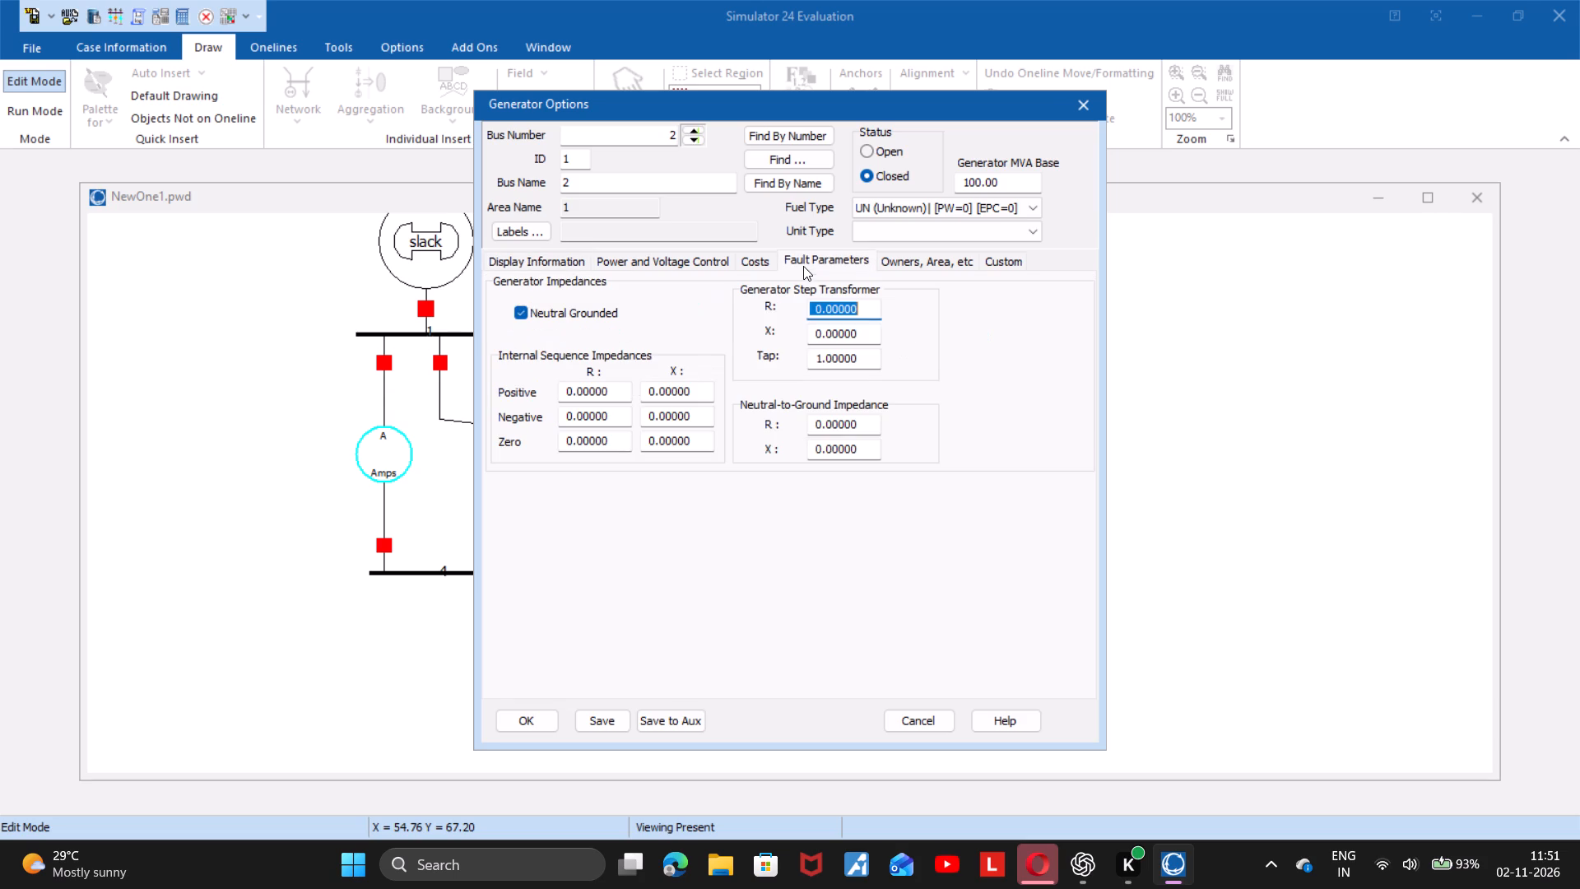
{"action": "left_click_drag", "start_coordinate": [699, 390], "coordinate": [598, 408]}
{"action": "type", "text": "0.08"}
{"action": "left_click_drag", "start_coordinate": [709, 416], "coordinate": [569, 412]}
{"action": "type", "text": "0.08"}
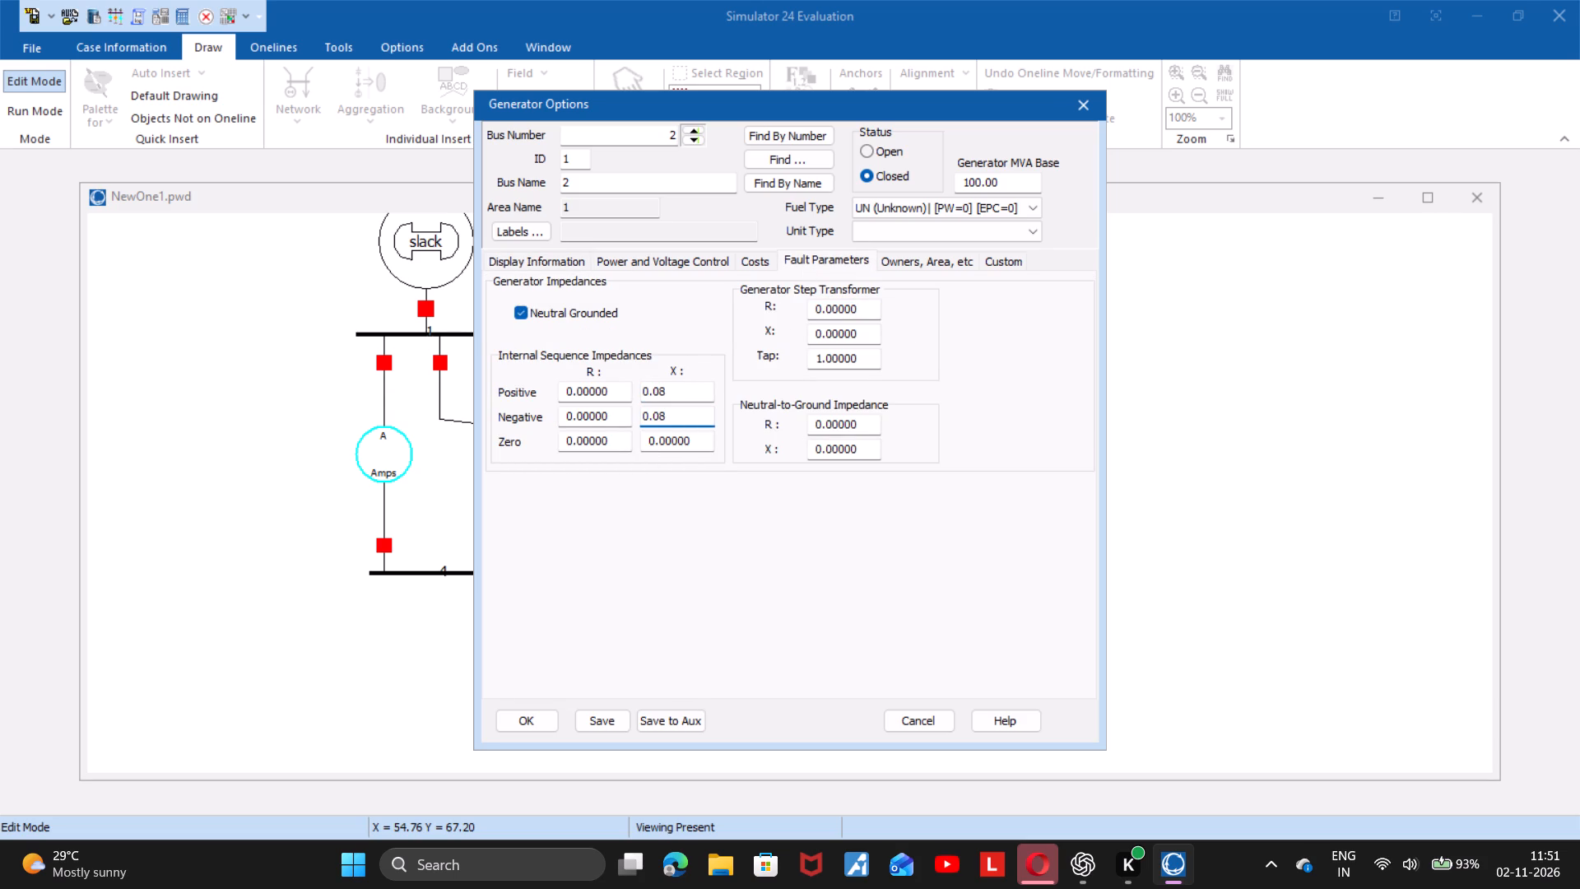
{"action": "left_click_drag", "start_coordinate": [696, 444], "coordinate": [629, 457]}
{"action": "type", "text": "0.08"}
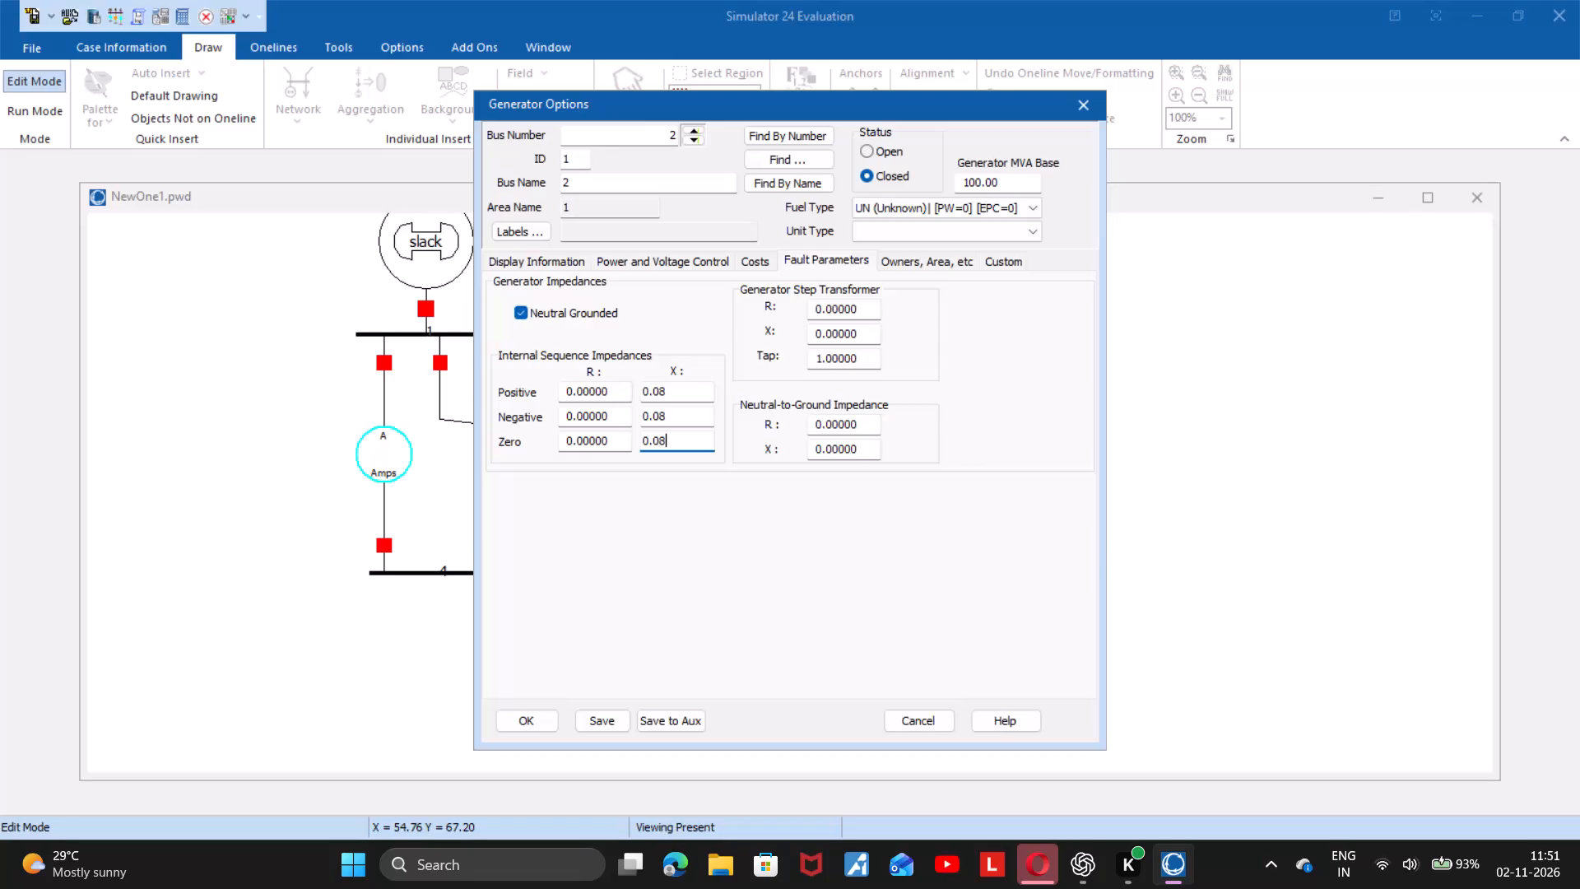
{"action": "left_click_drag", "start_coordinate": [864, 333], "coordinate": [638, 314]}
{"action": "type", "text": "0.06"}
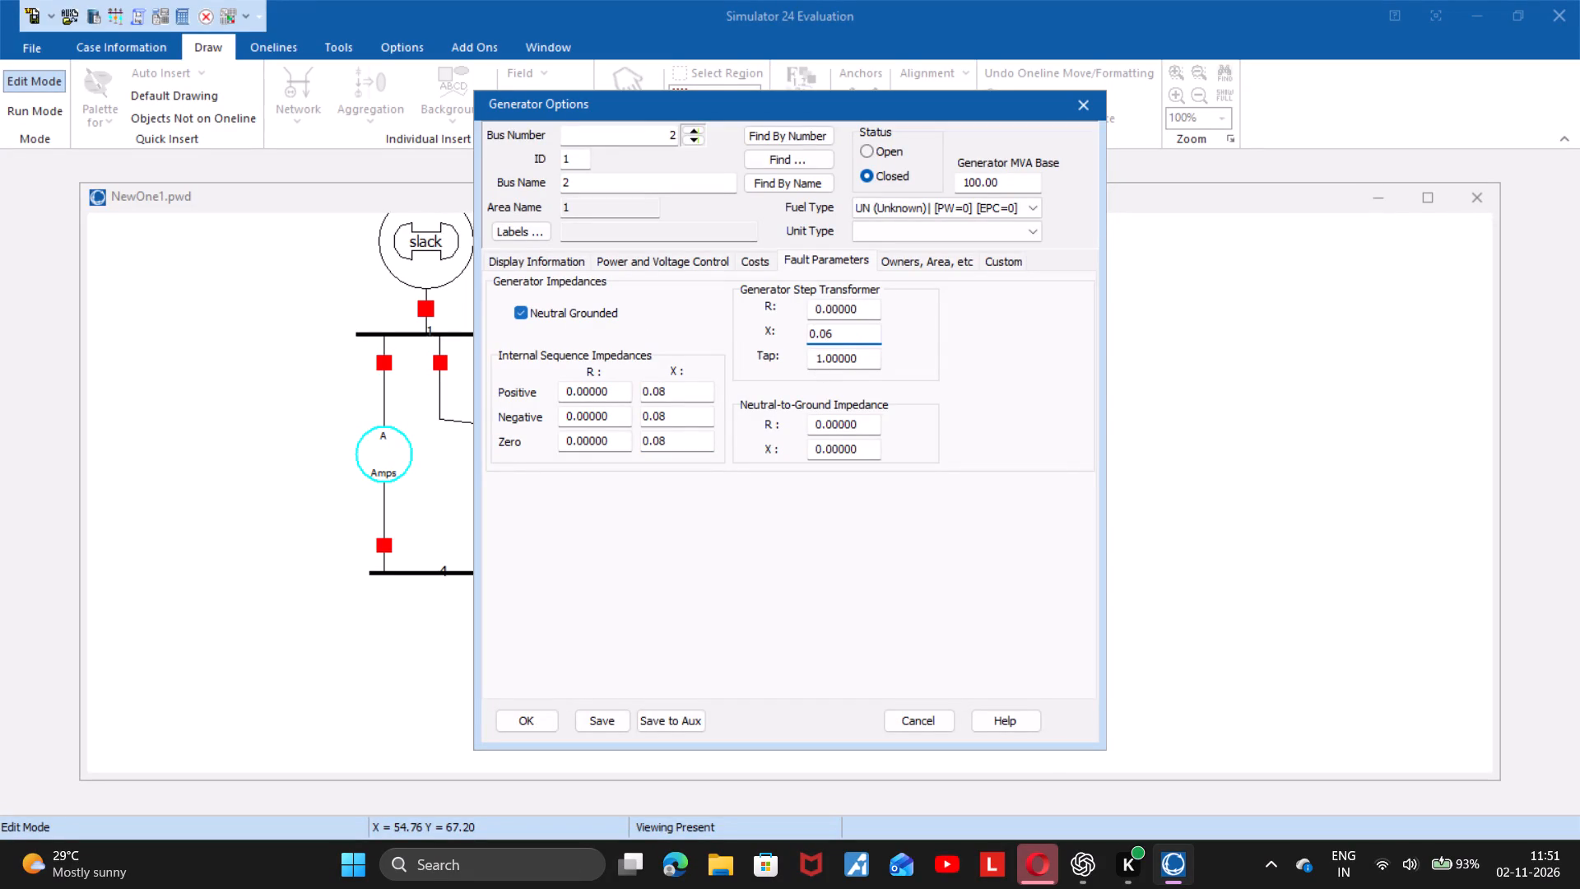
{"action": "left_click", "coordinate": [537, 715]}
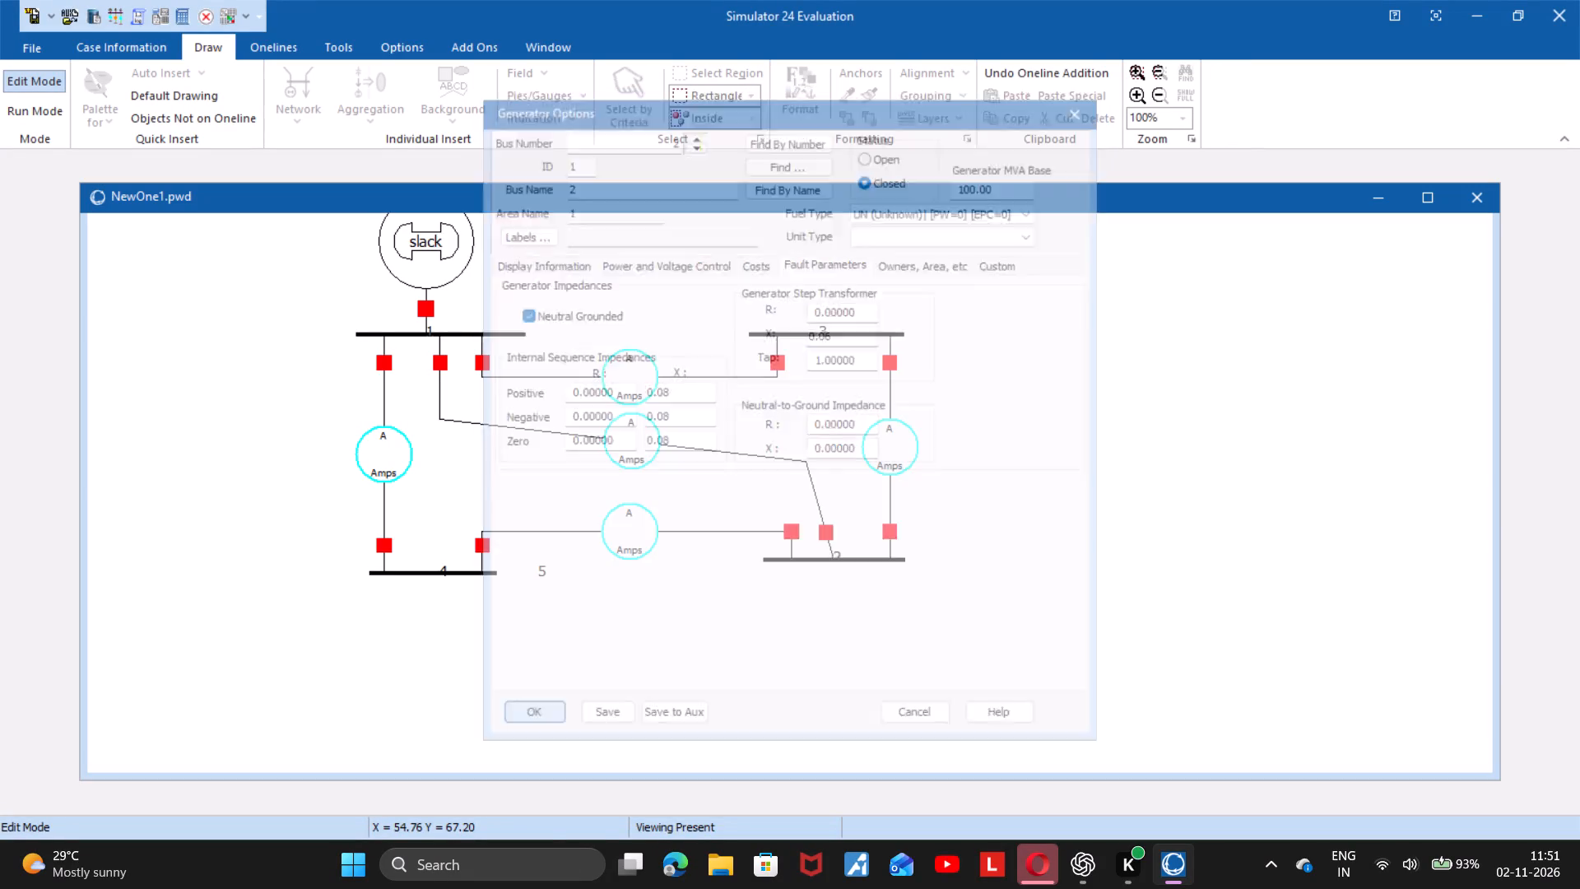
Move the 100 MW generator up so that its lead meets bus 2.
{"action": "left_click_drag", "start_coordinate": [863, 755], "coordinate": [854, 625]}
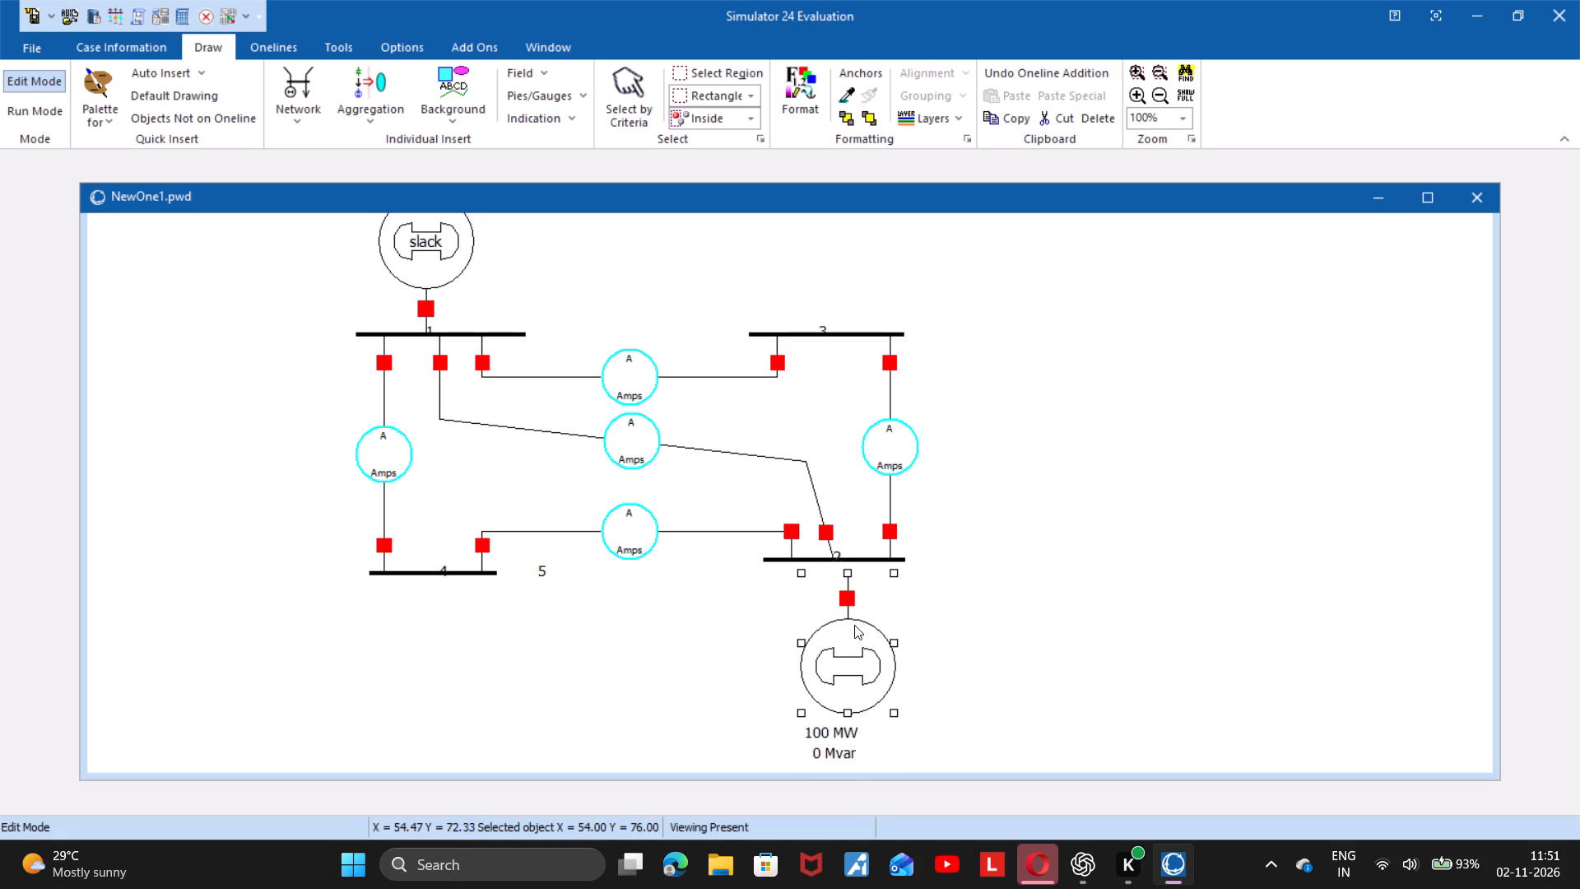
{"action": "left_click_drag", "start_coordinate": [854, 625], "coordinate": [853, 617]}
{"action": "left_click", "coordinate": [989, 594]}
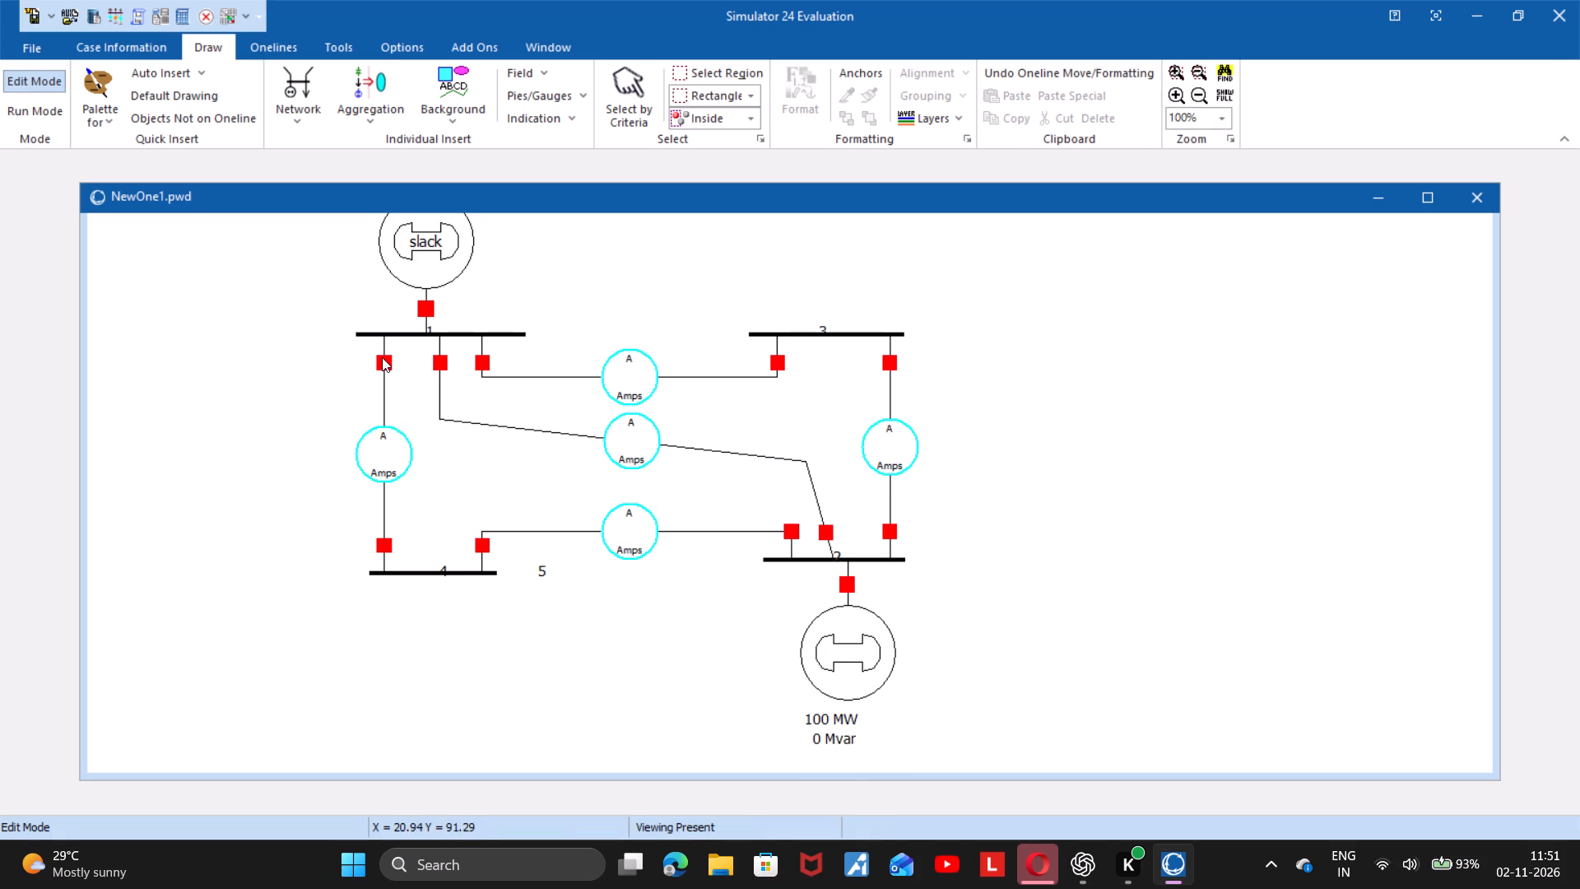
Switch the case to Run Mode and start the power flow simulation.
{"action": "left_click", "coordinate": [30, 113]}
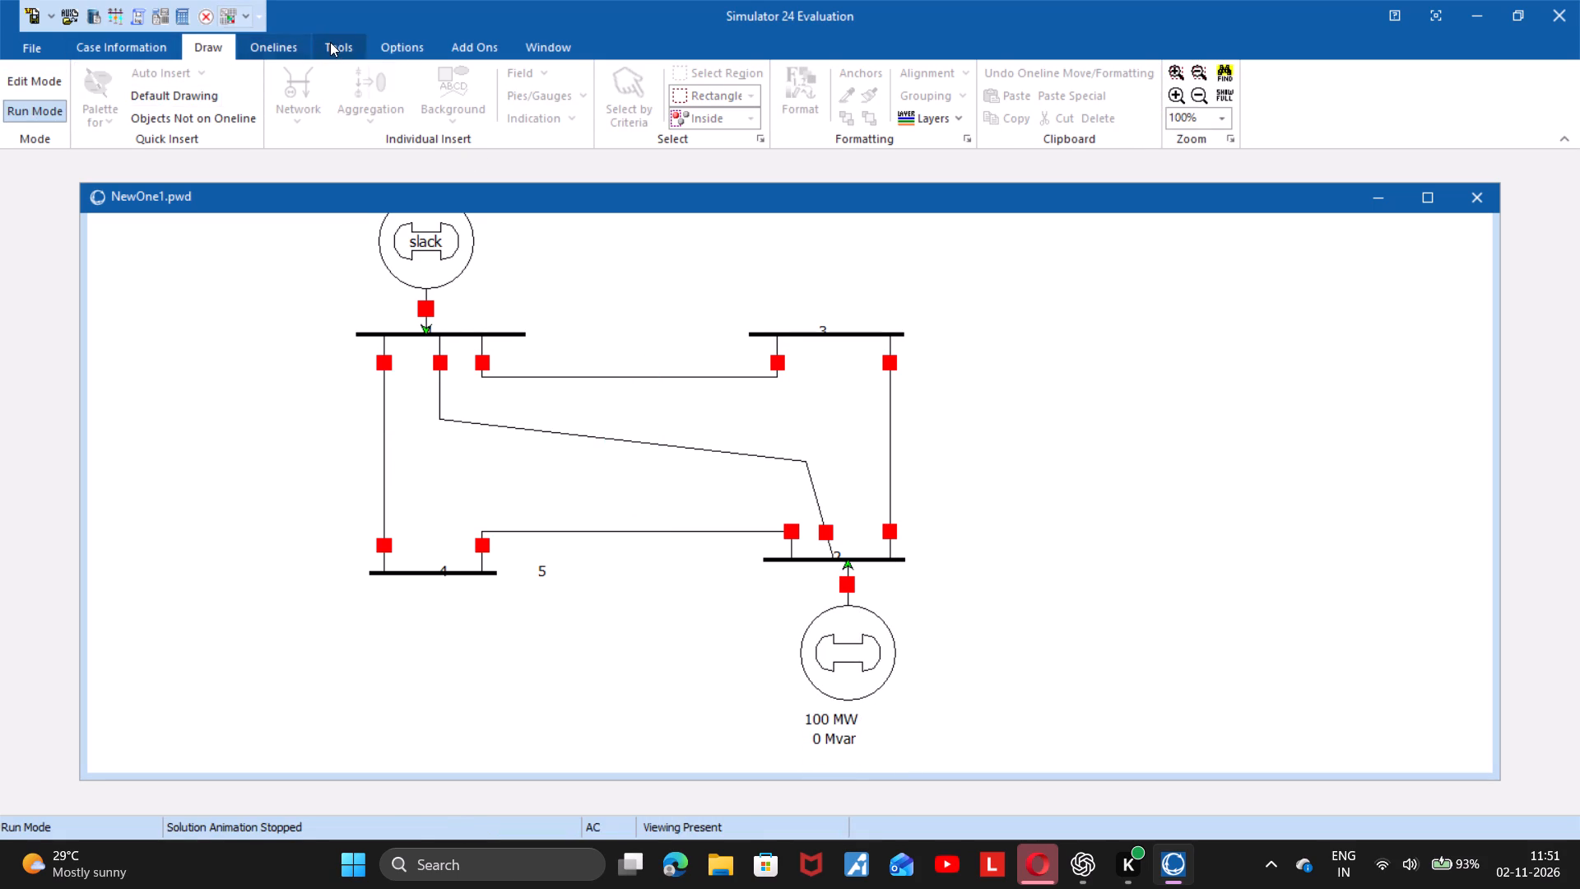
{"action": "left_click", "coordinate": [330, 42]}
{"action": "left_click", "coordinate": [423, 67]}
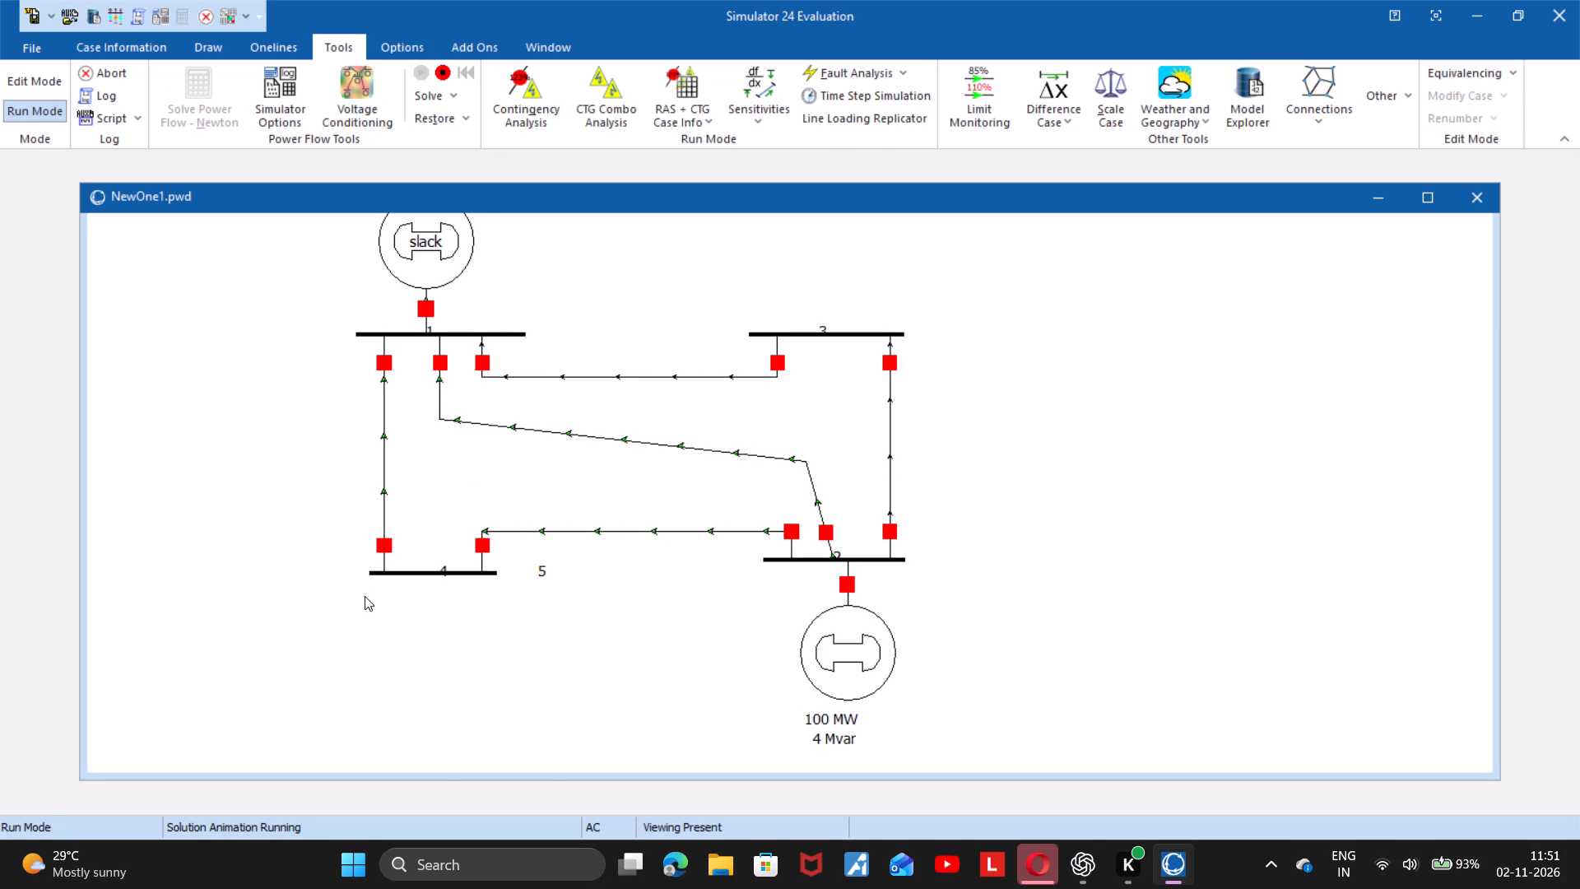
Calculate a 3 Phase Balanced single fault at bus 4 with Fault Analysis.
{"action": "right_click", "coordinate": [440, 573]}
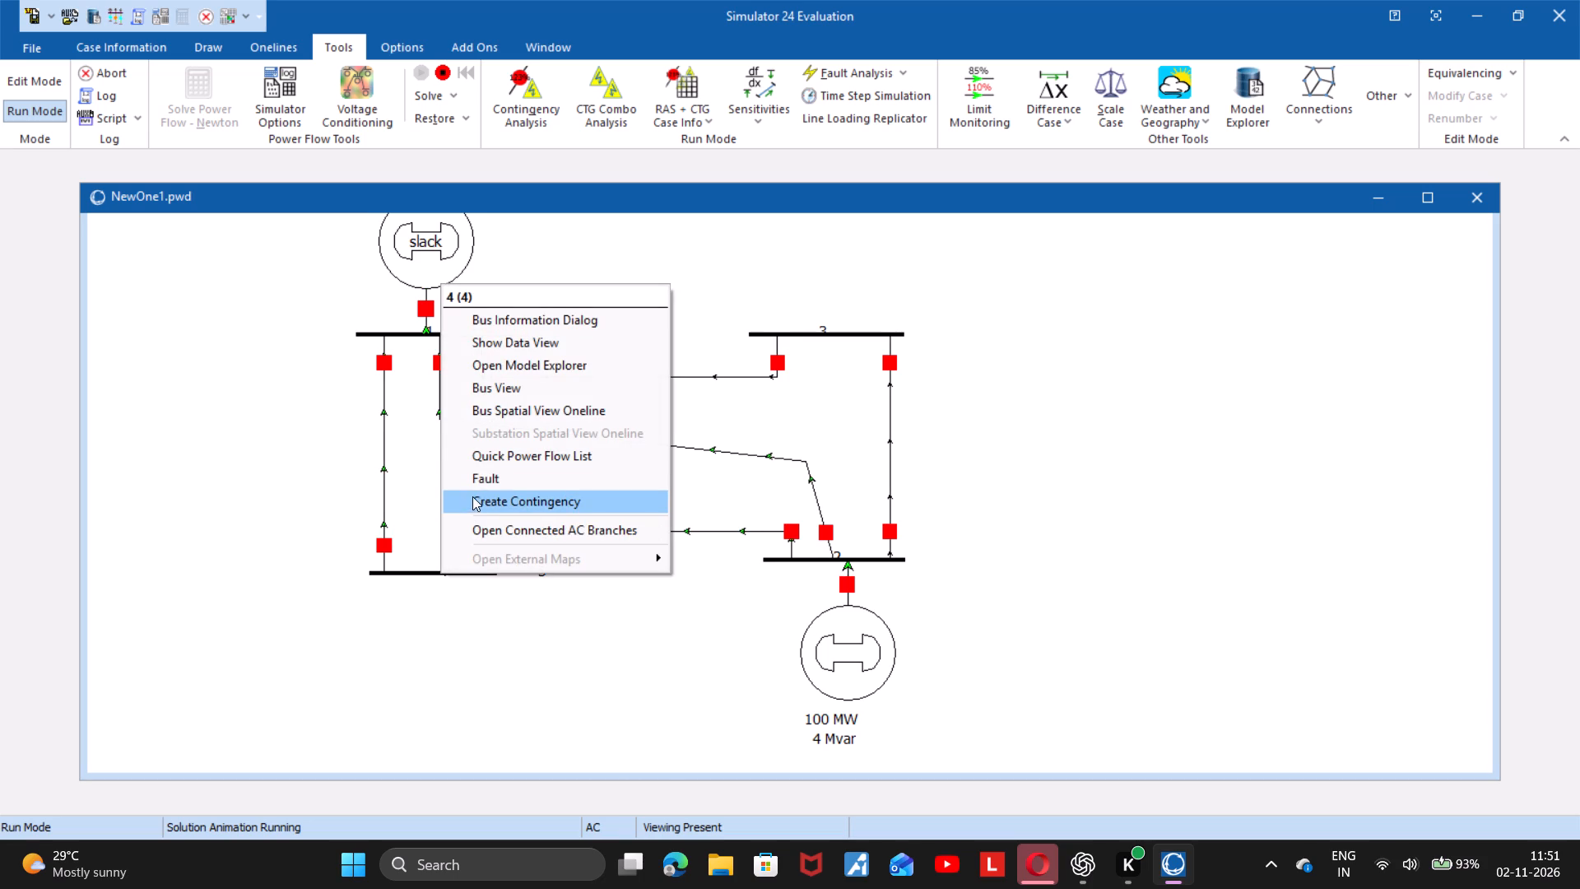
{"action": "left_click", "coordinate": [476, 488]}
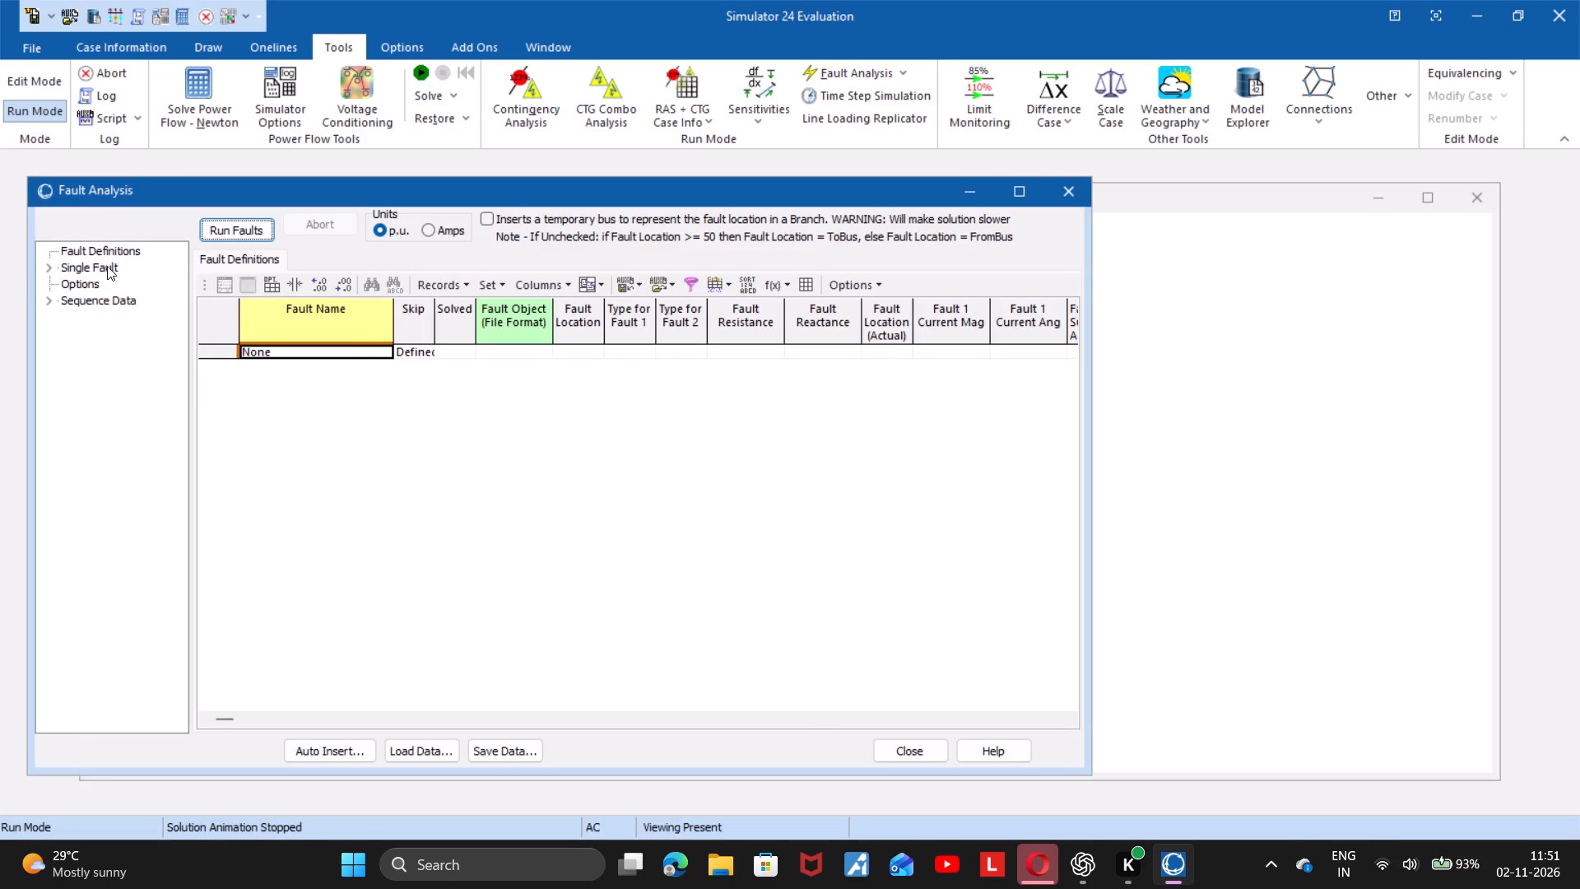
{"action": "left_click", "coordinate": [96, 265]}
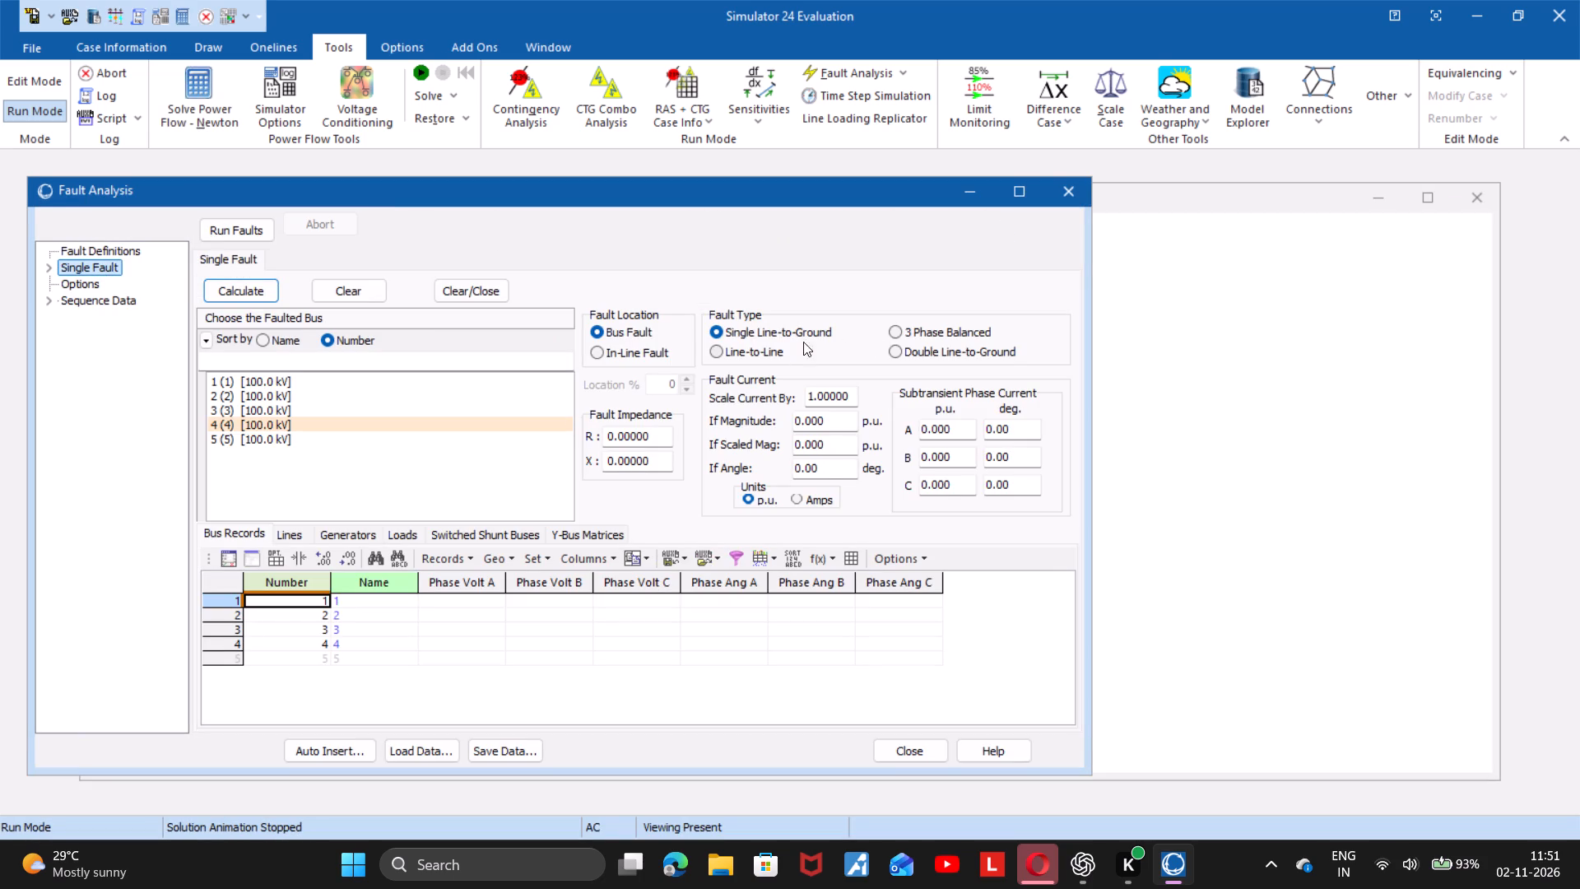
{"action": "left_click", "coordinate": [900, 332]}
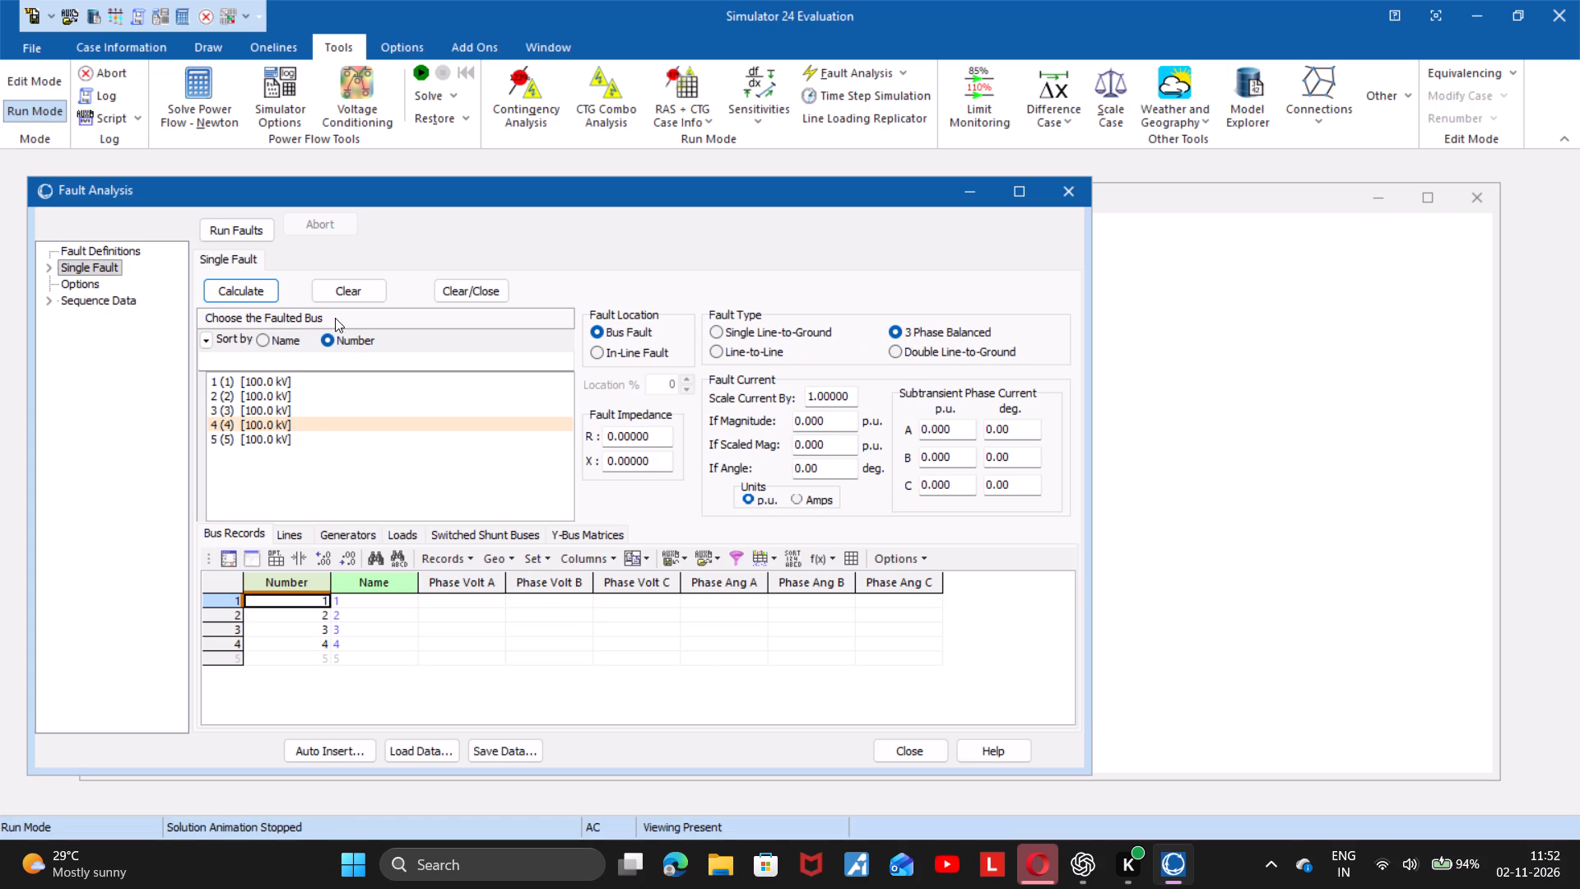
{"action": "left_click", "coordinate": [261, 291]}
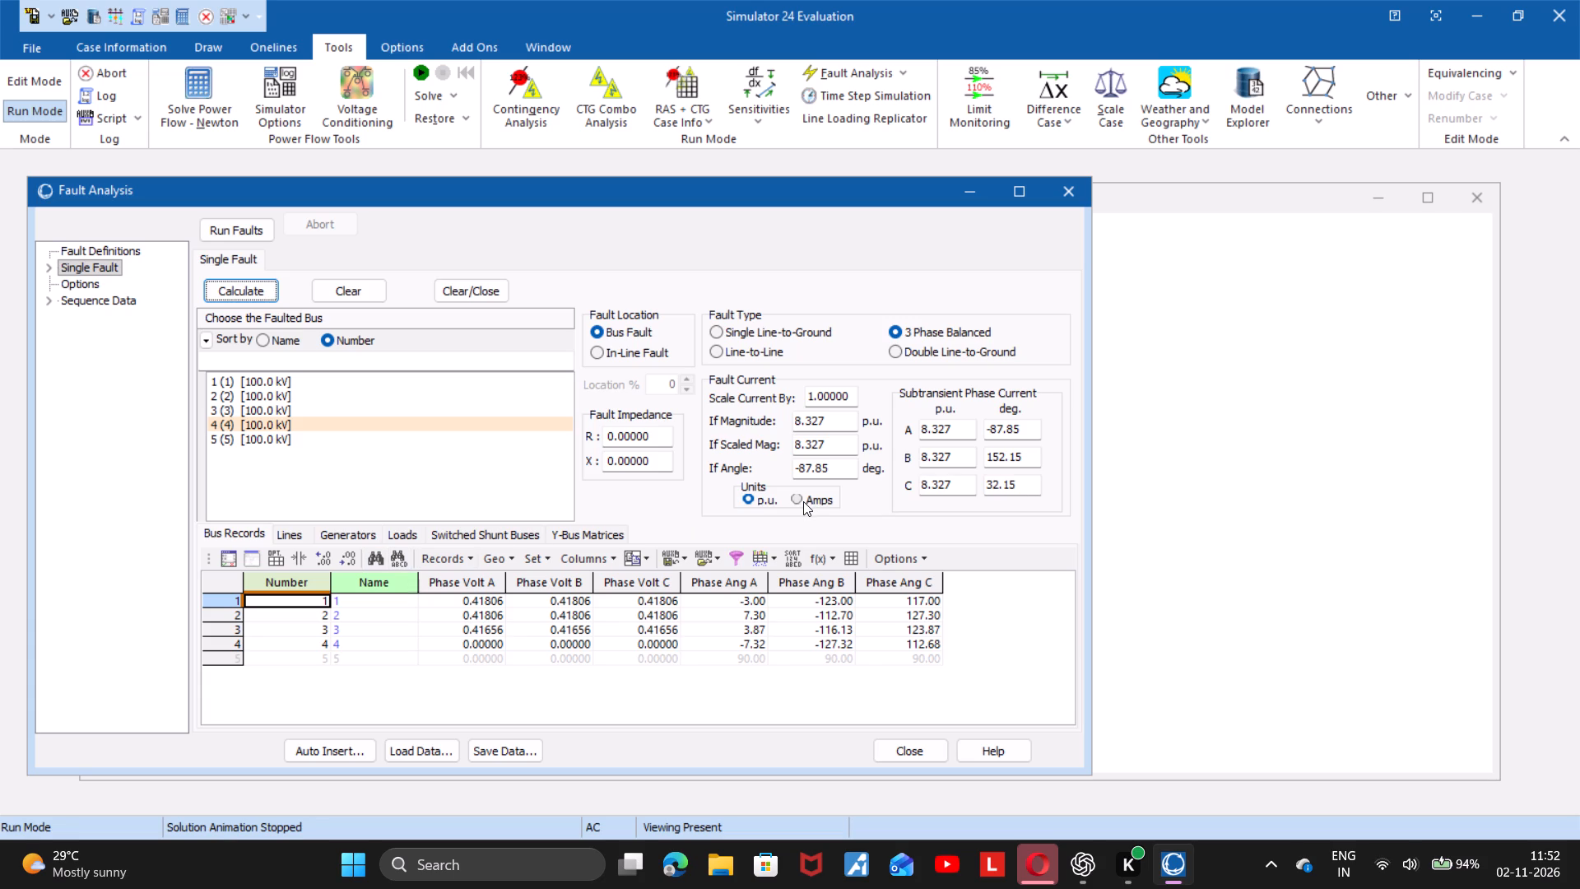
View the bus 4 fault current in Amps, and return the units to p.u.
{"action": "scroll", "coordinate": [652, 602], "scroll_direction": "down", "scroll_amount": 1}
{"action": "left_click", "coordinate": [811, 506]}
{"action": "left_click", "coordinate": [806, 505]}
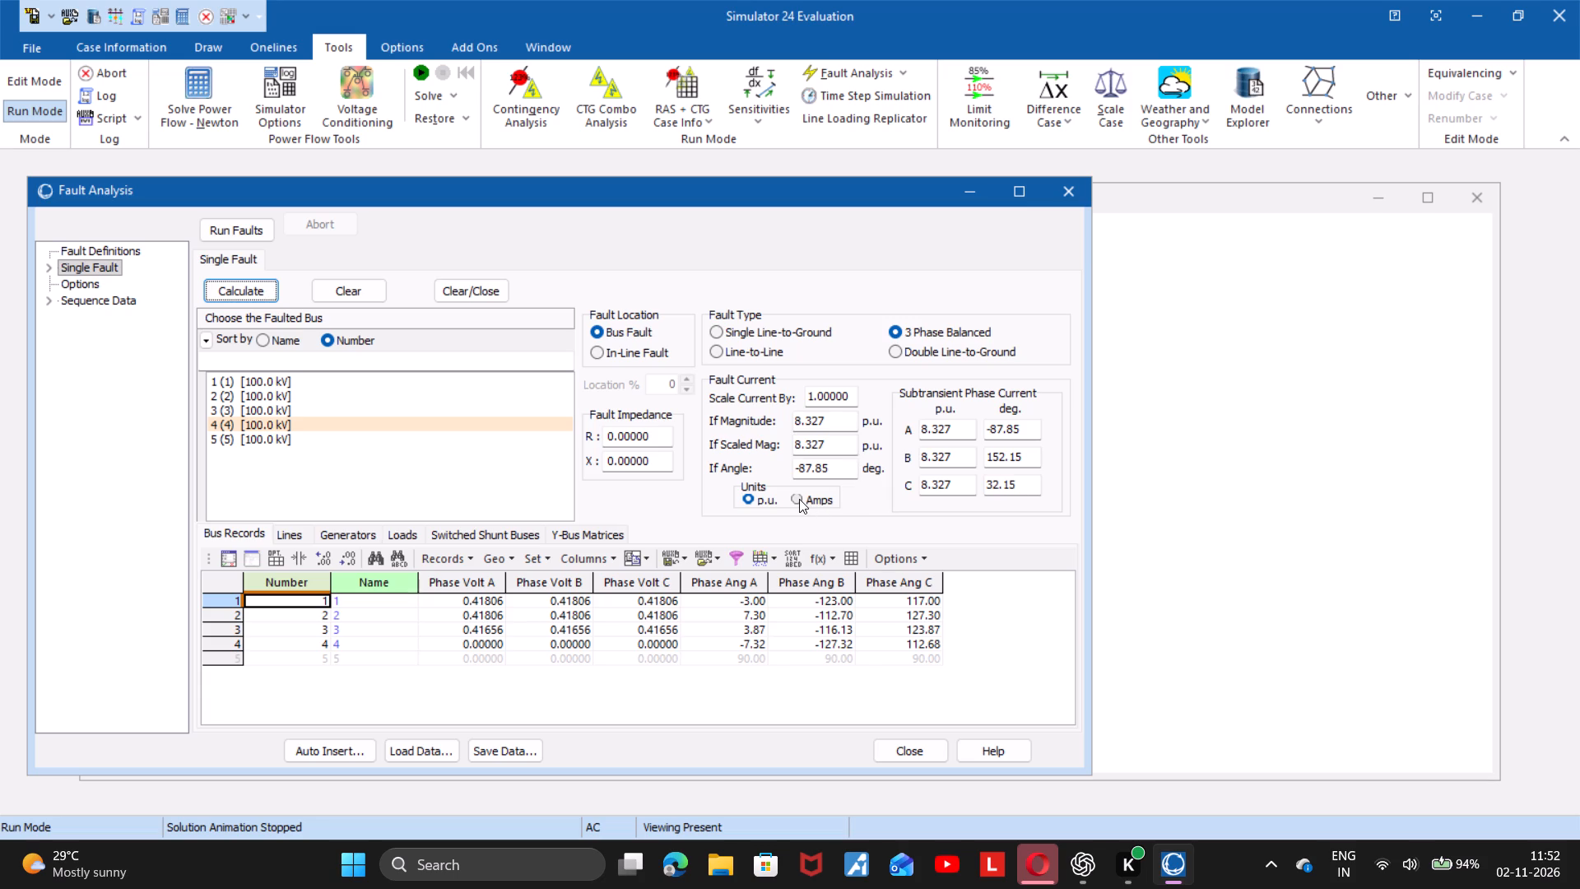
{"action": "left_click", "coordinate": [799, 499]}
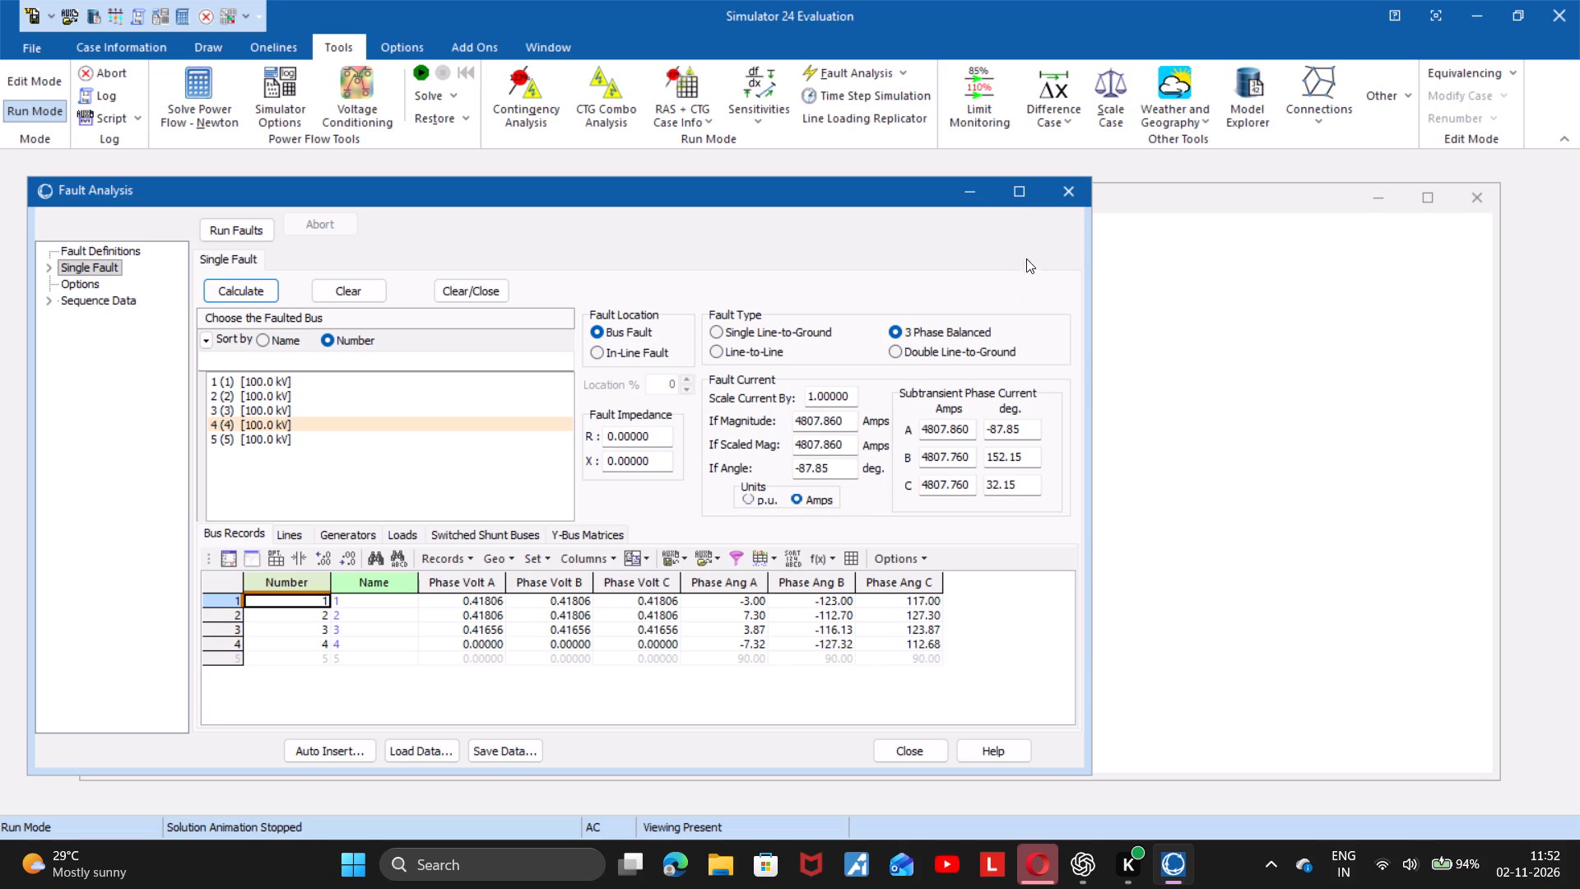
{"action": "left_click", "coordinate": [762, 501]}
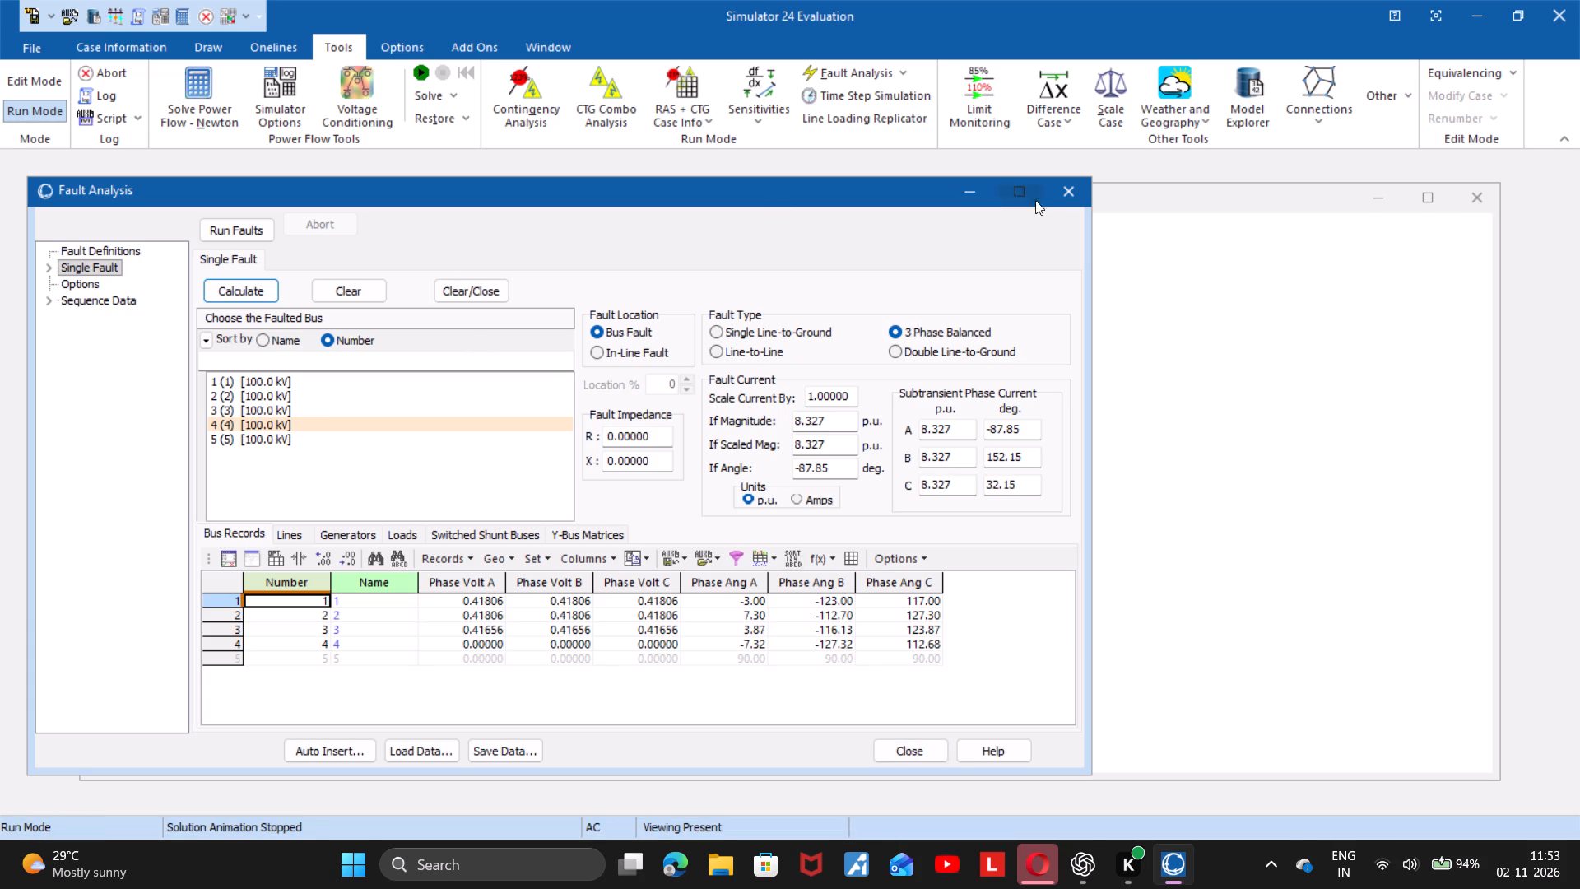
Close the fault analysis and exit the simulator without saving the existing case.
{"action": "left_click", "coordinate": [1063, 199]}
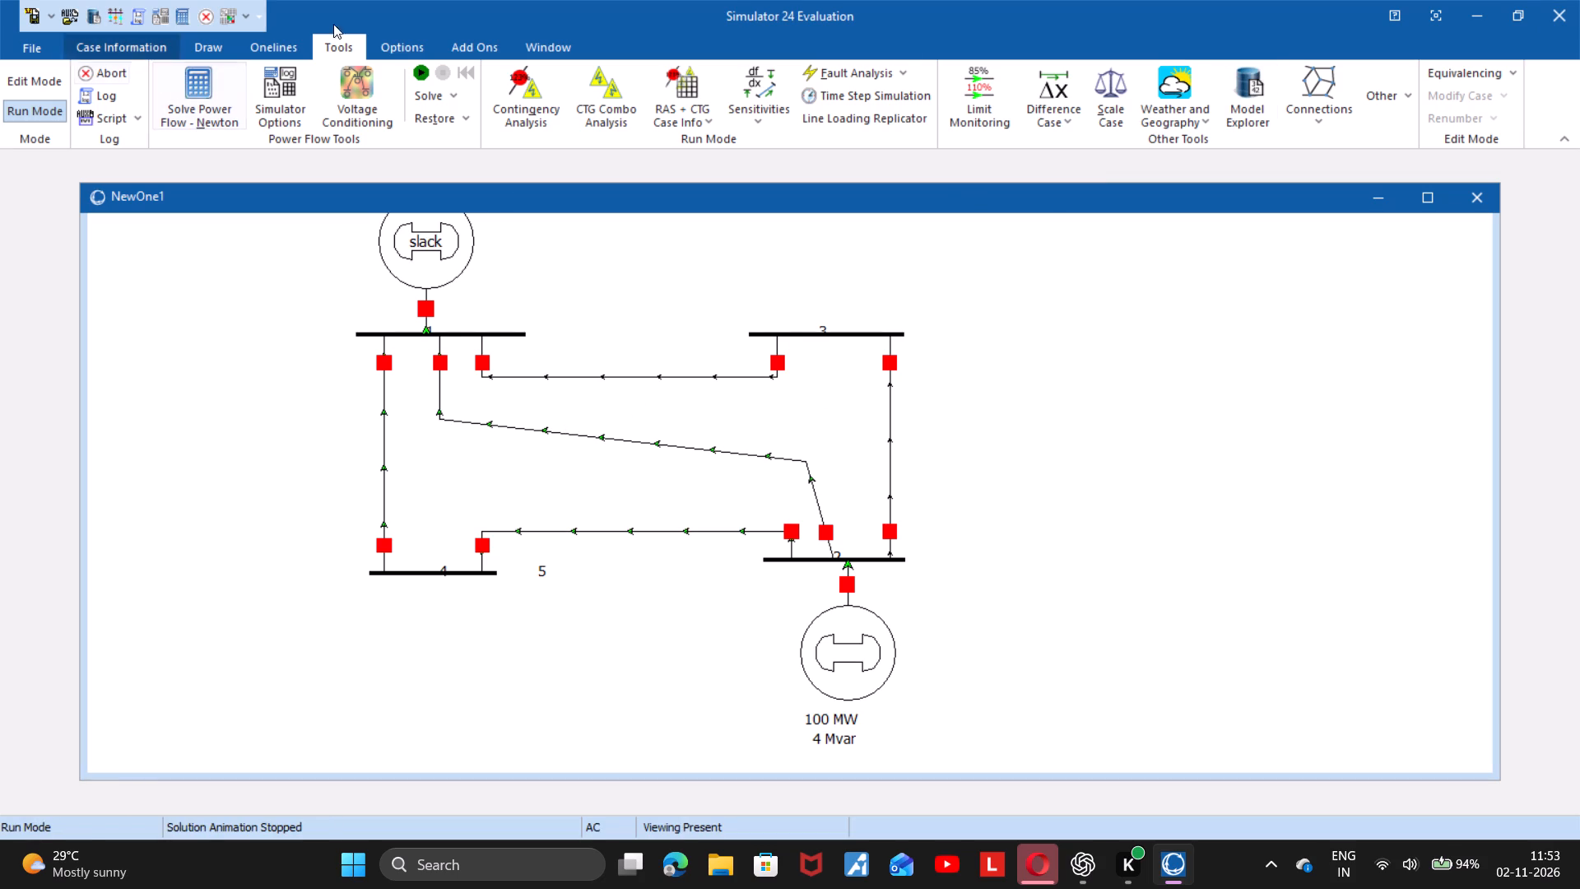
{"action": "left_click", "coordinate": [1579, 0]}
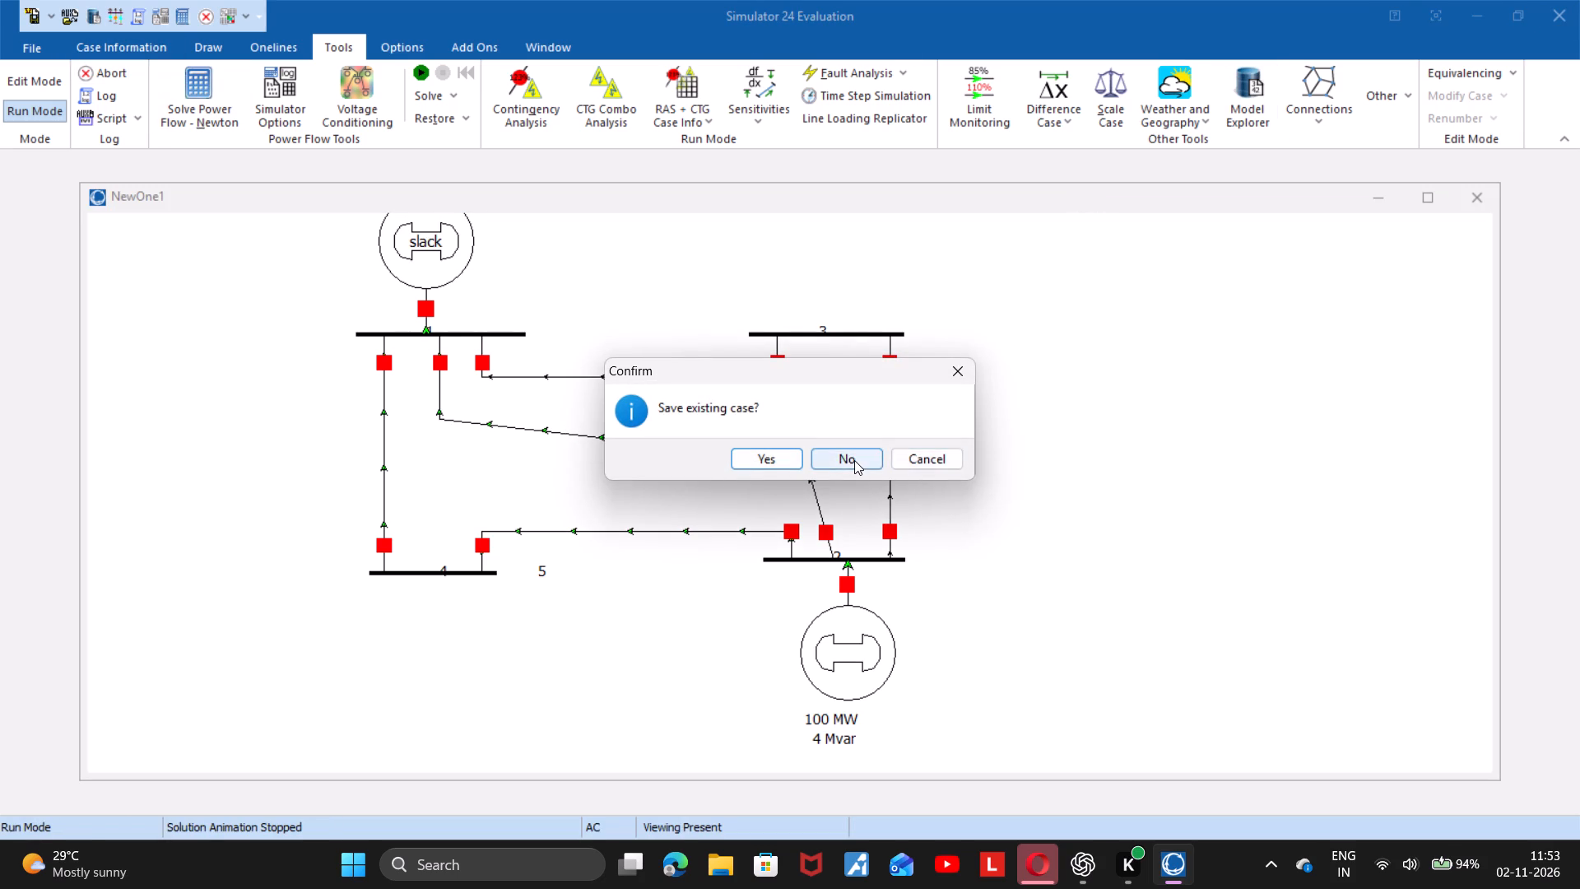
{"action": "left_click", "coordinate": [854, 460]}
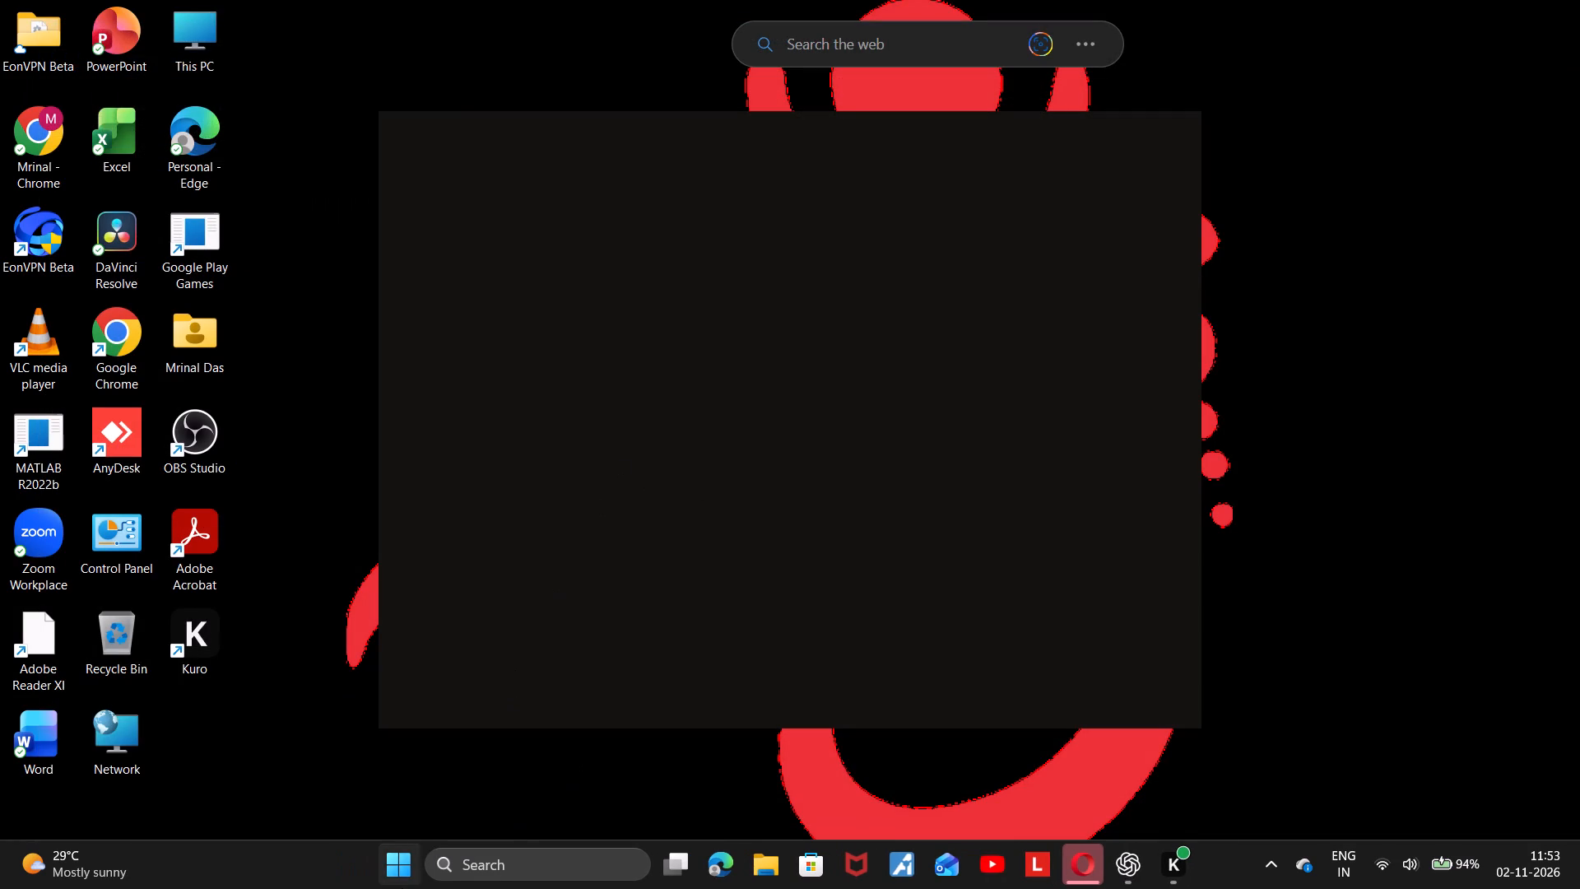
Relaunch the Simulator Education-Evaluation 24 app from the recent Windows searches.
{"action": "left_click", "coordinate": [402, 888]}
{"action": "left_click", "coordinate": [597, 114]}
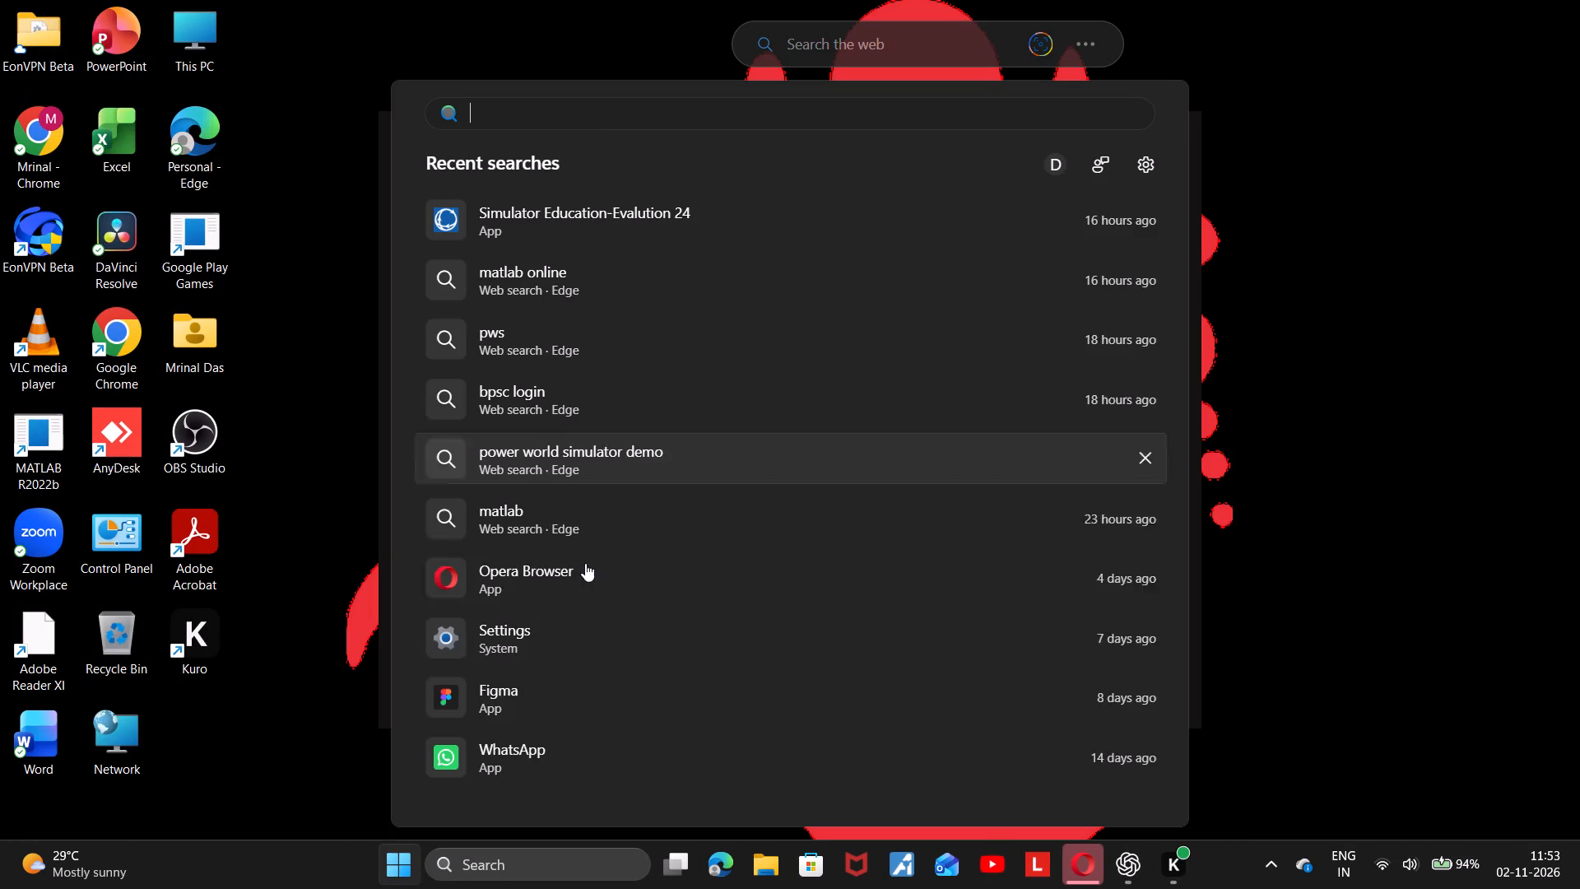
{"action": "double_click", "coordinate": [610, 209]}
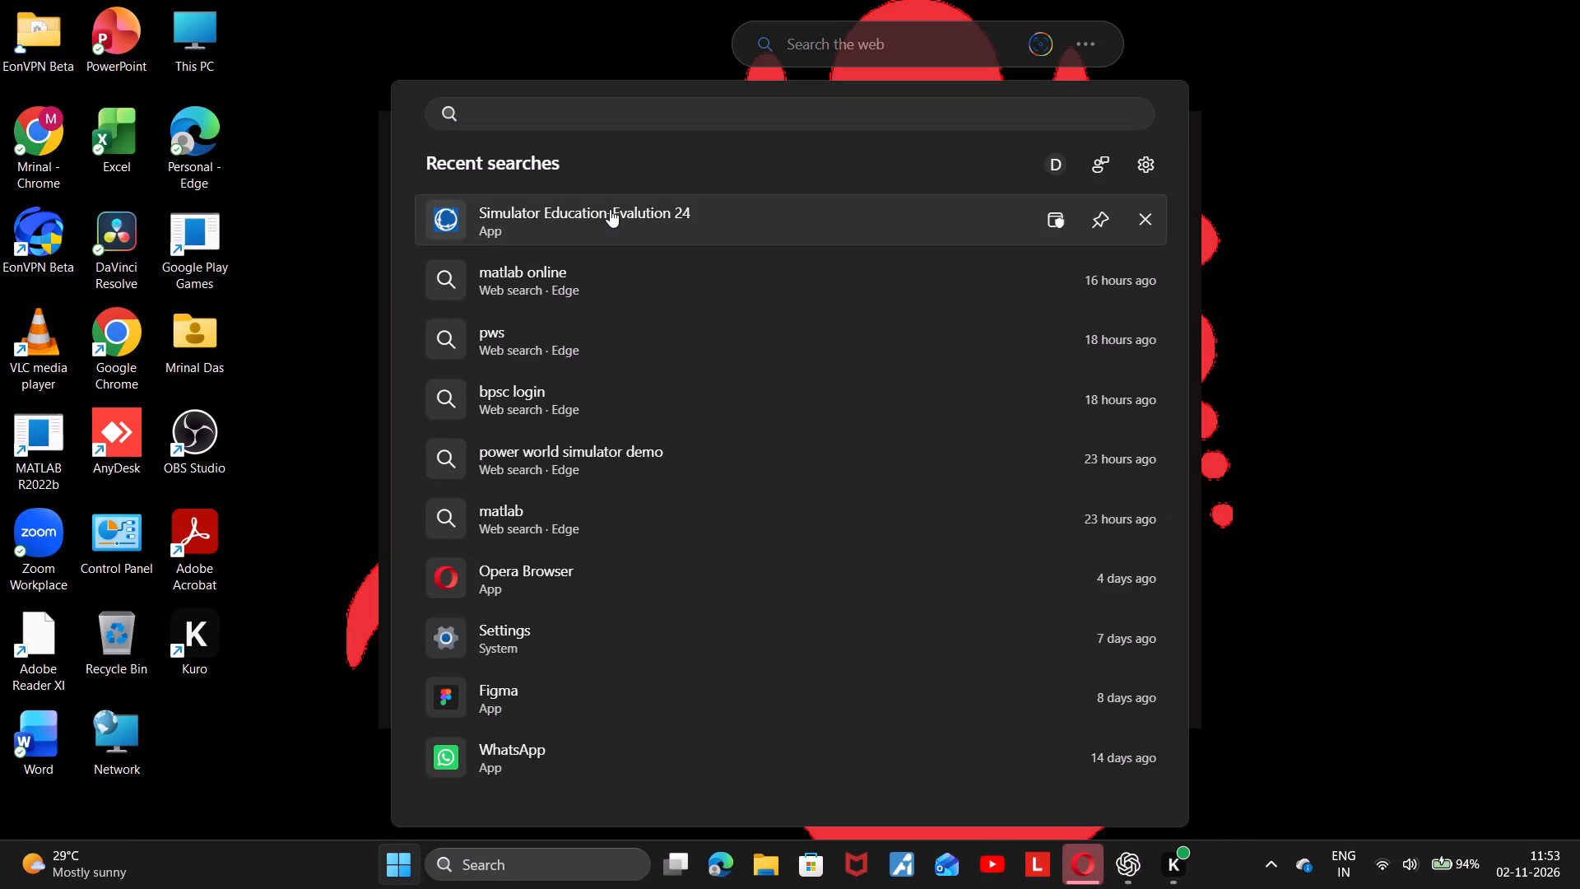
{"action": "double_click", "coordinate": [606, 215]}
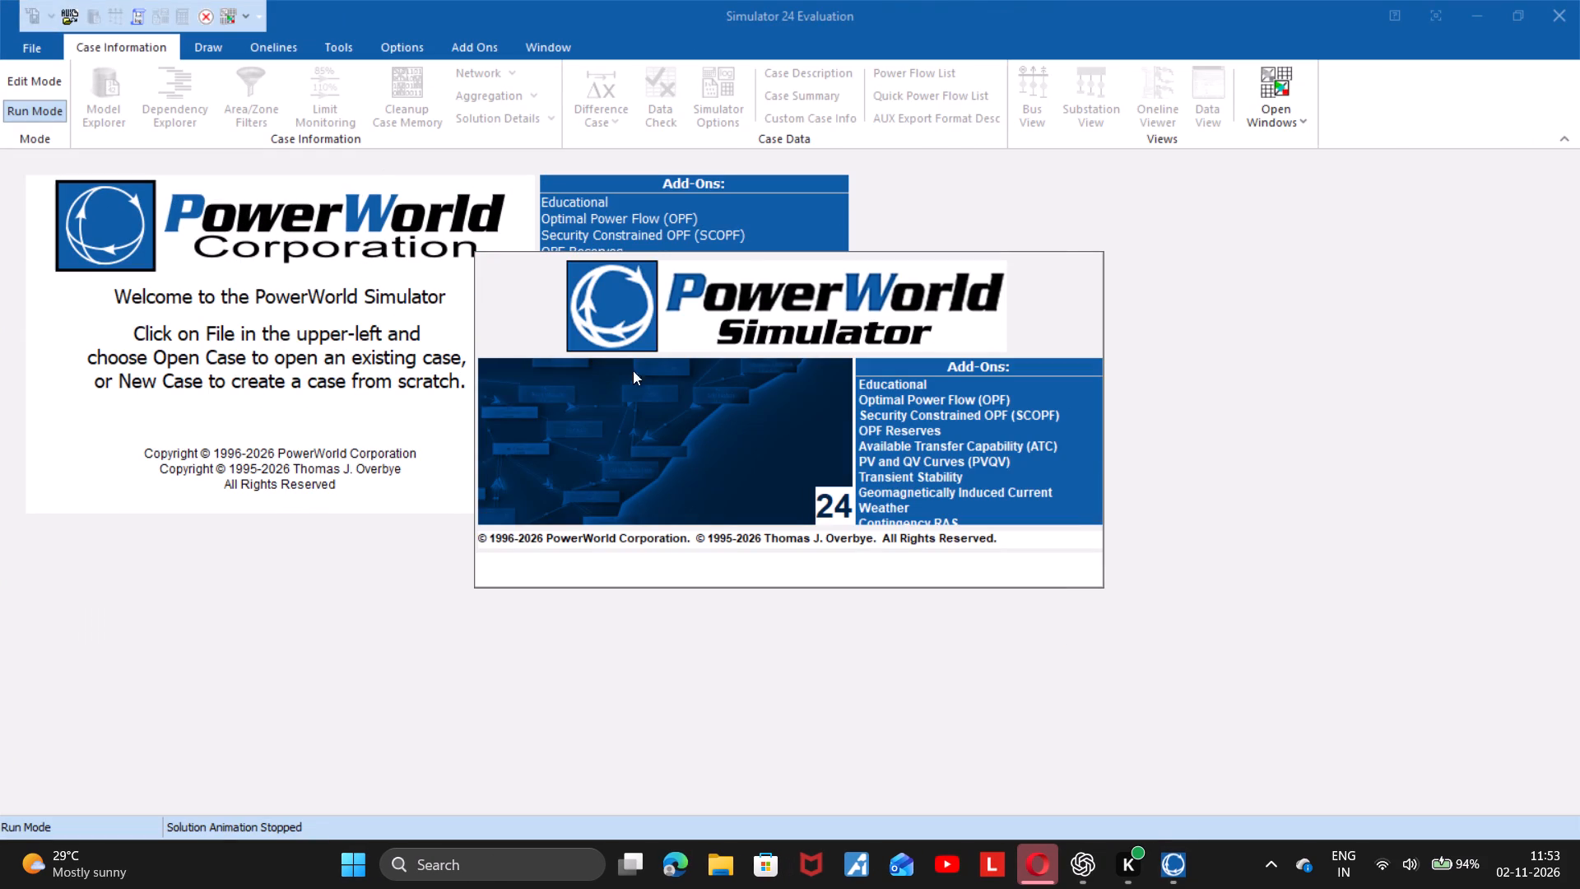
Create a new case with a blank oneline diagram.
{"action": "left_click", "coordinate": [46, 43]}
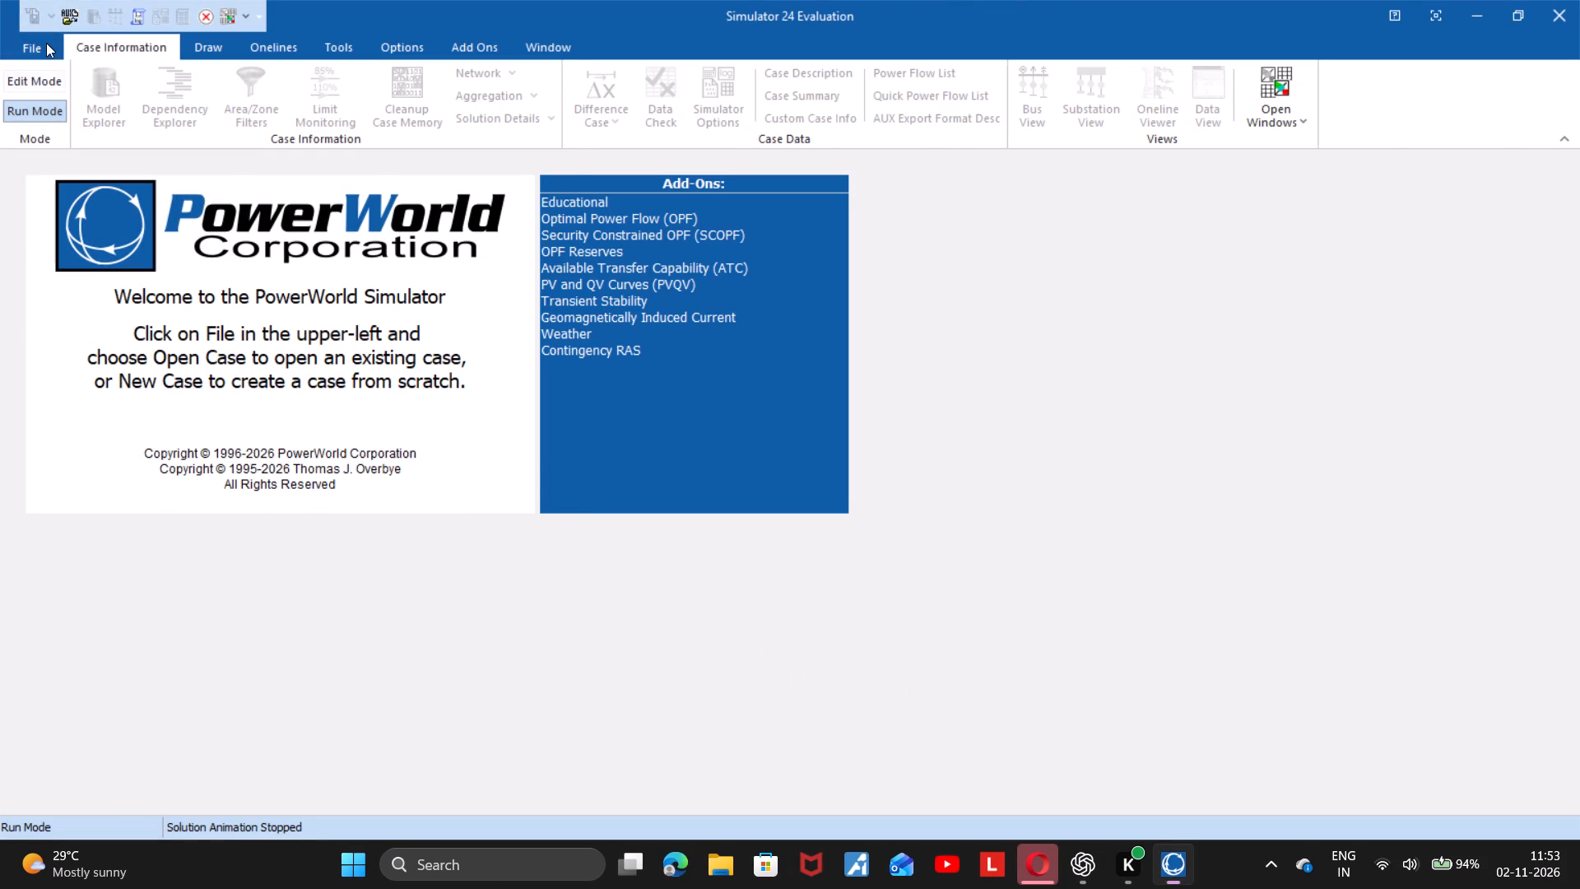
{"action": "left_click", "coordinate": [105, 69]}
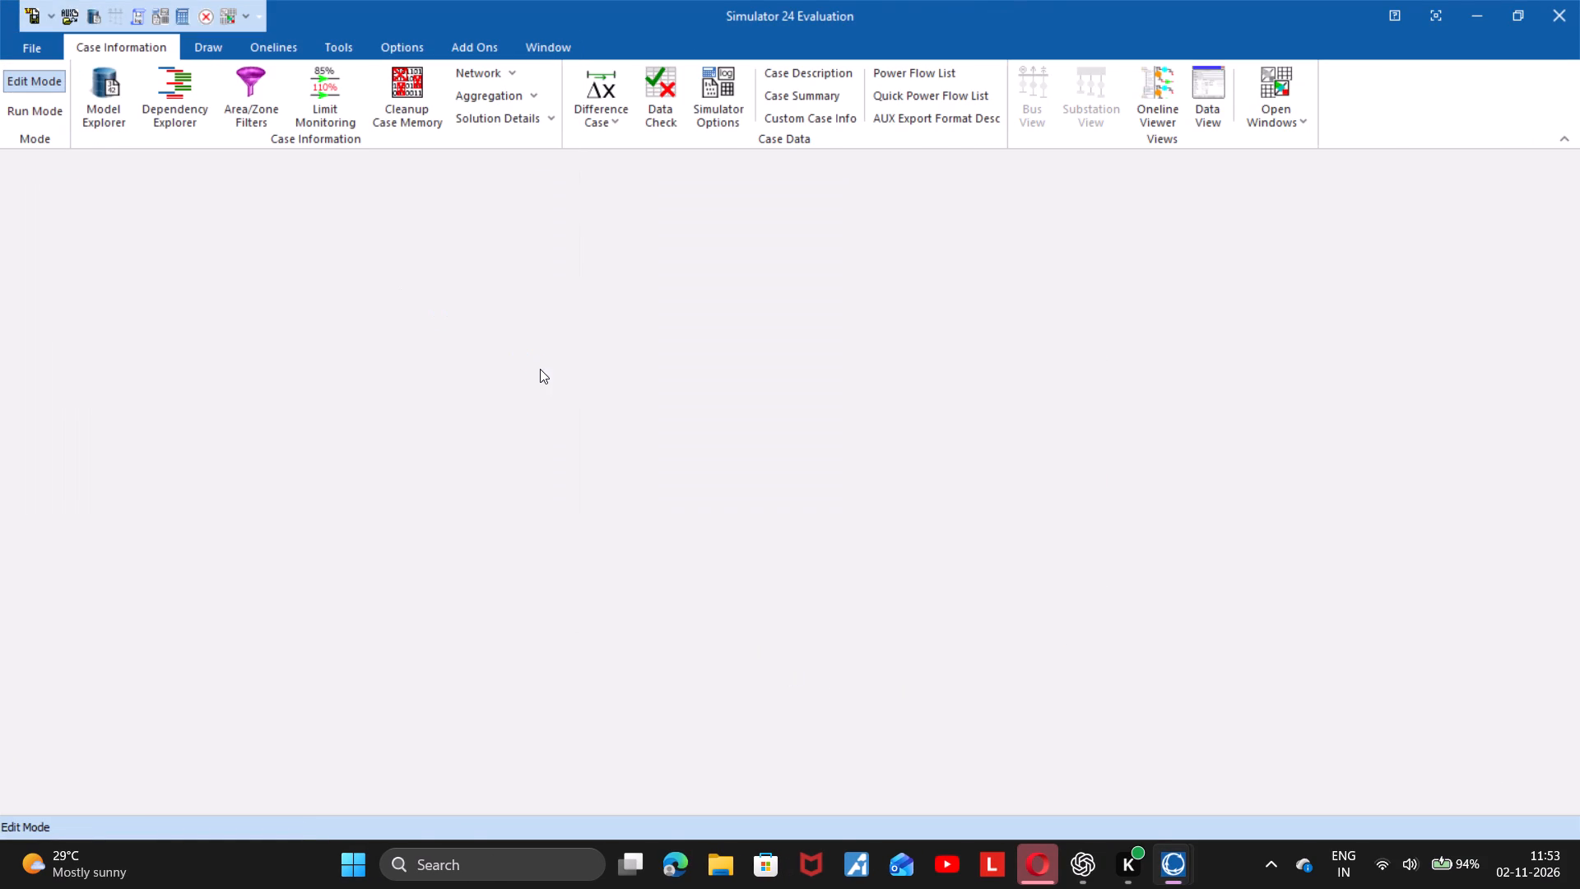
Insert bus 1 at about X 21, Y 90 as the system slack bus with 100 kV nominal voltage, and lengthen its bar.
{"action": "left_click", "coordinate": [216, 42]}
{"action": "left_click", "coordinate": [42, 43]}
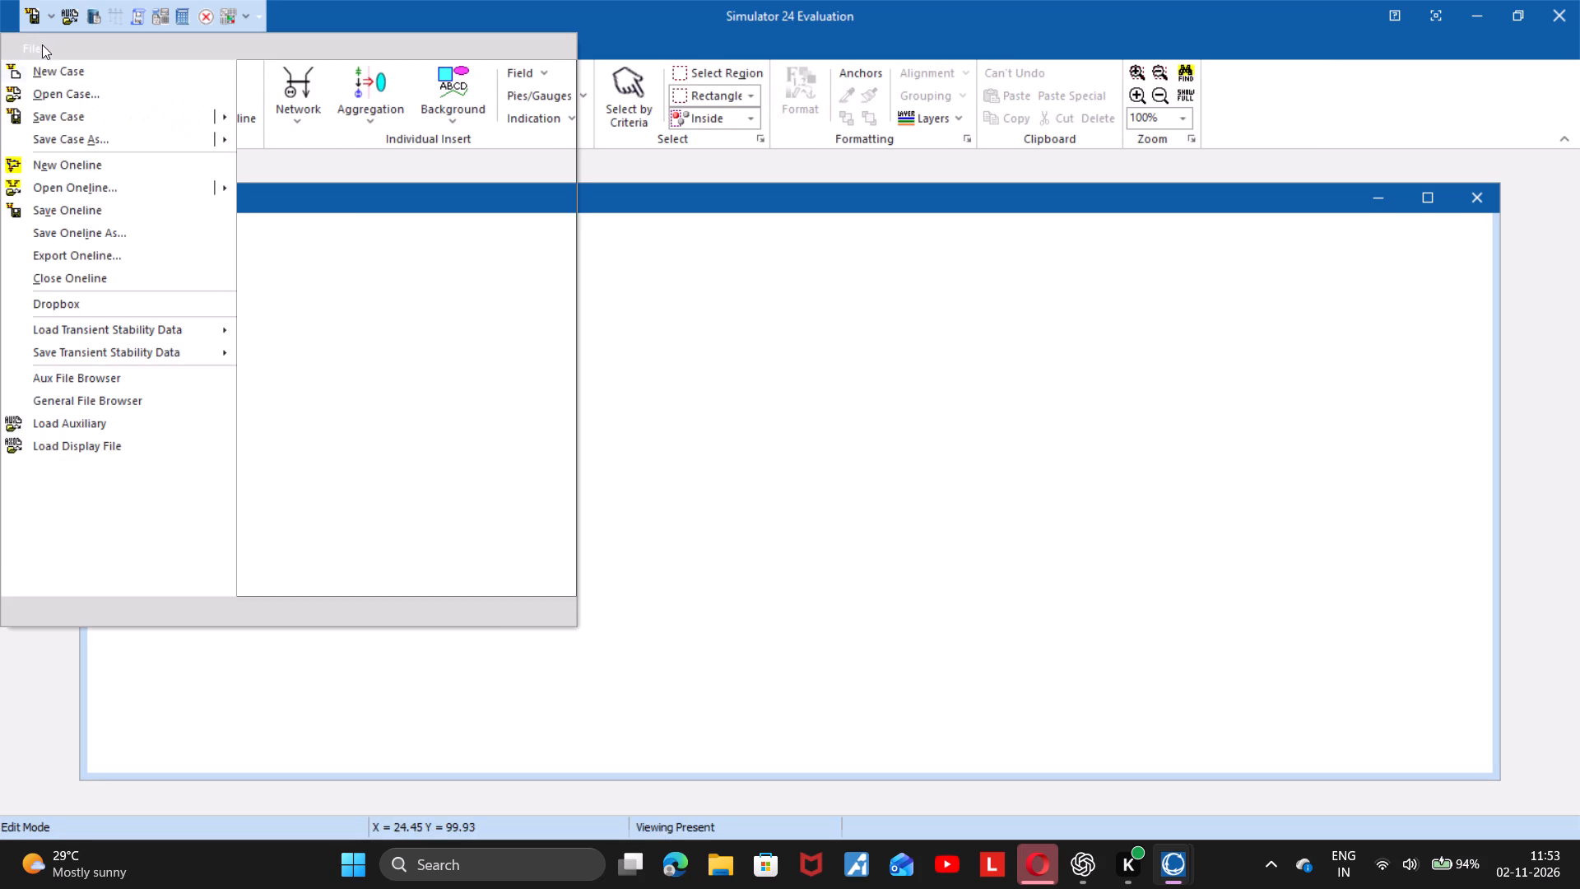
{"action": "left_click", "coordinate": [742, 440]}
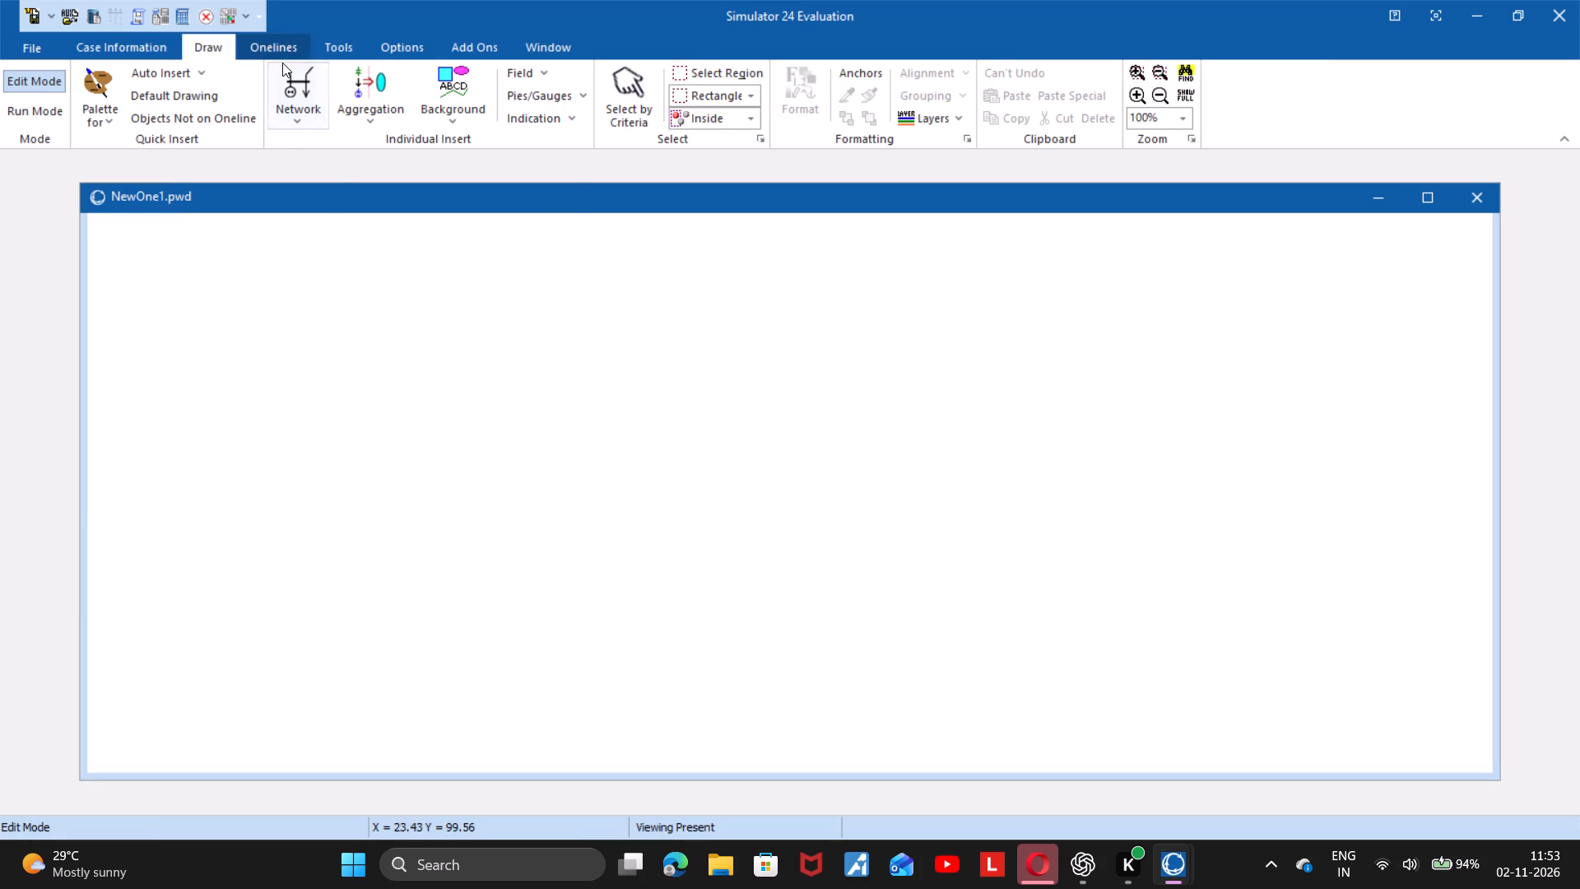
{"action": "left_click", "coordinate": [282, 63]}
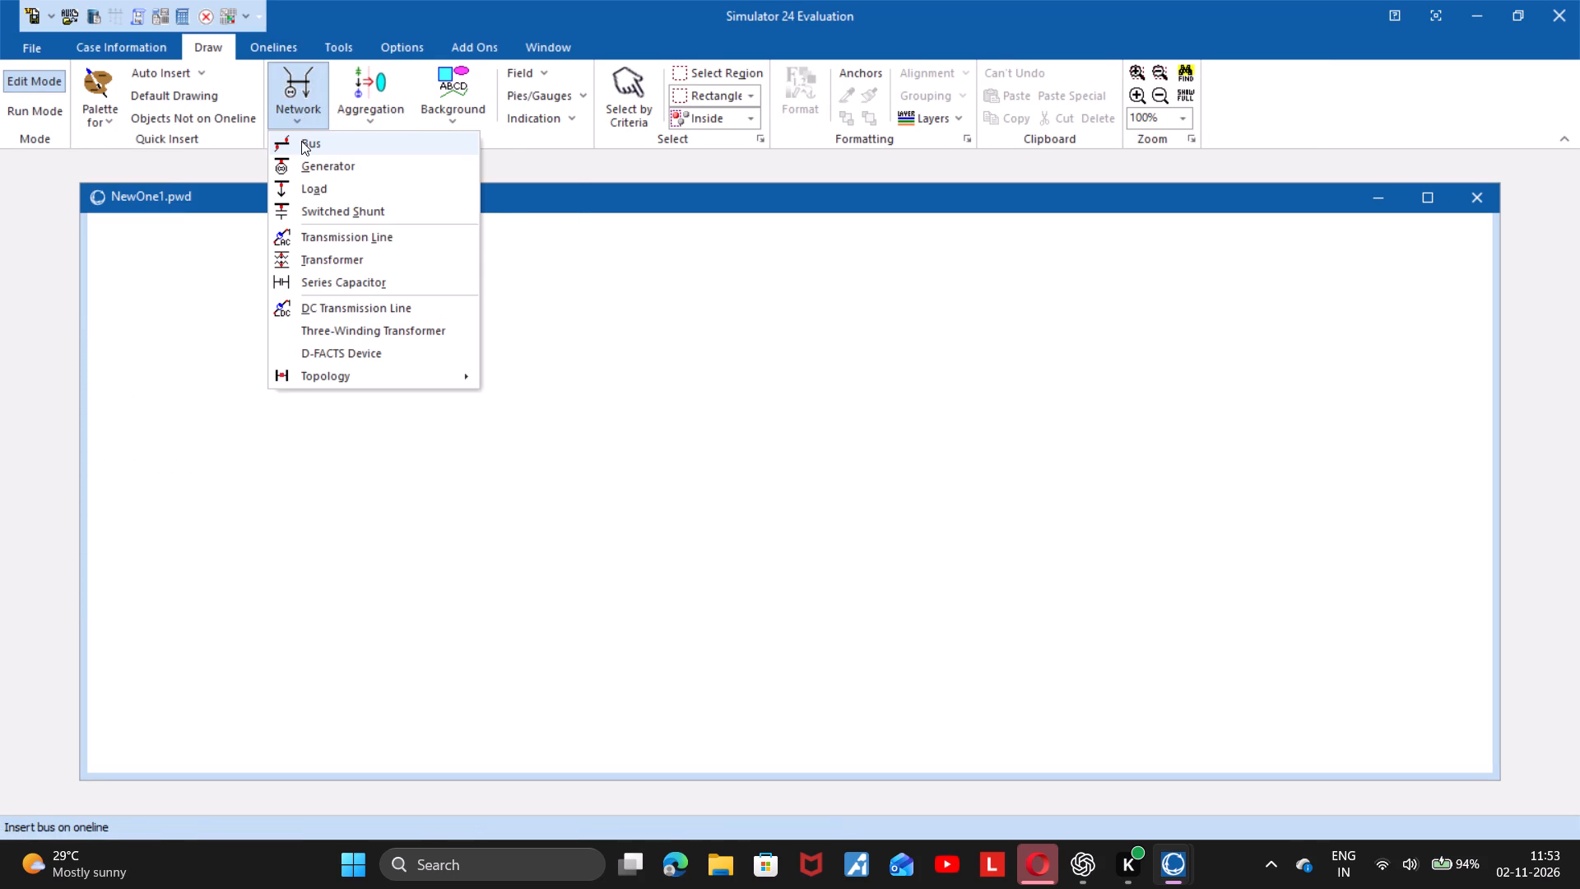
{"action": "left_click", "coordinate": [301, 141]}
{"action": "left_click", "coordinate": [385, 361]}
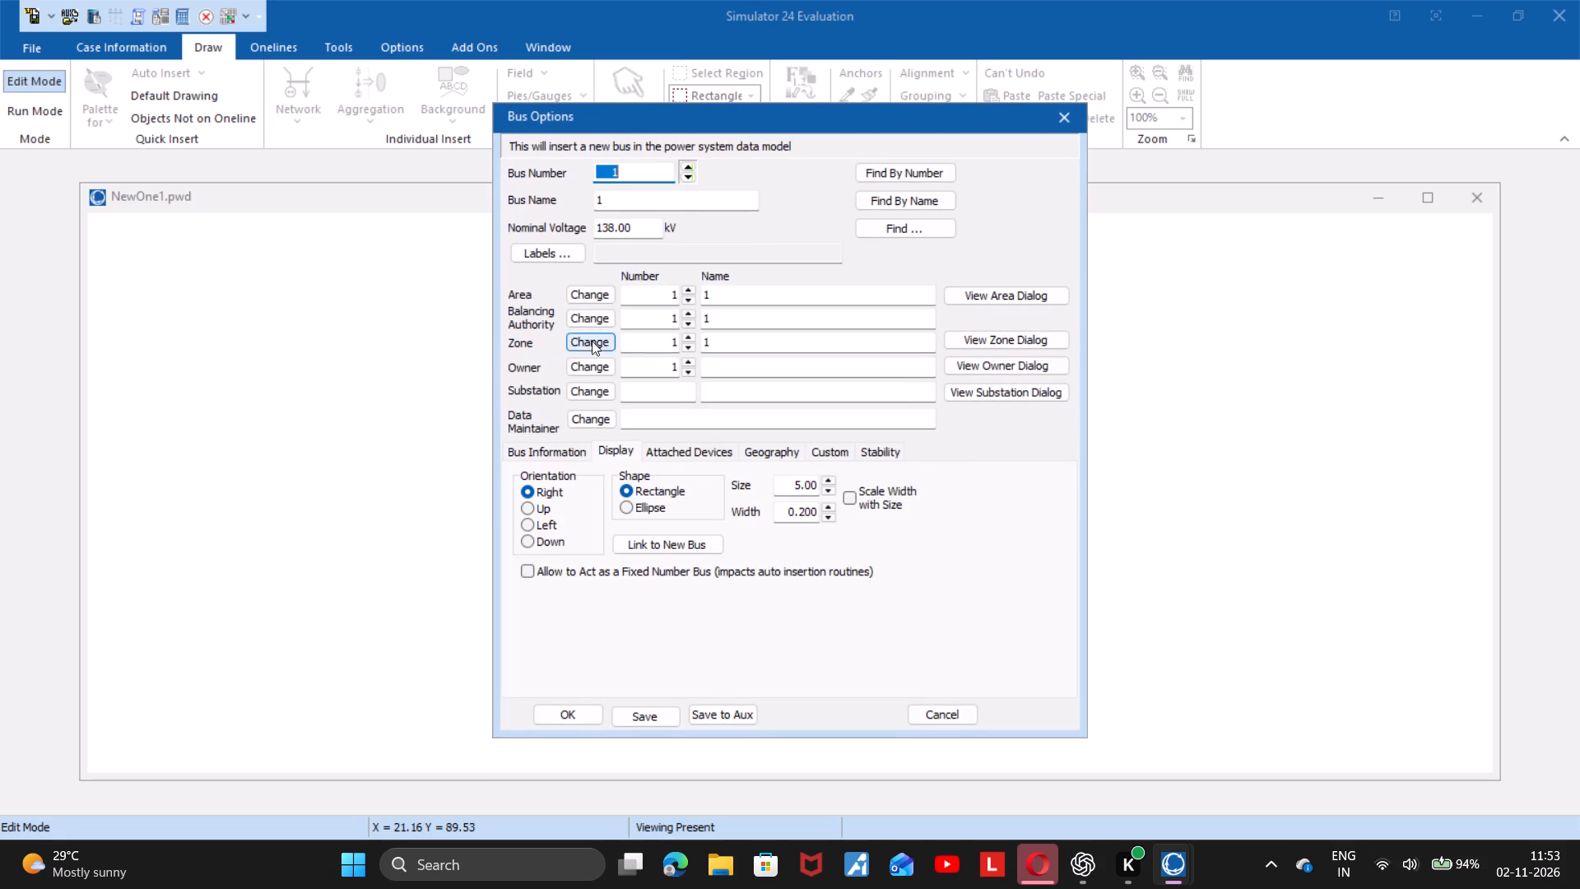
{"action": "left_click", "coordinate": [545, 458]}
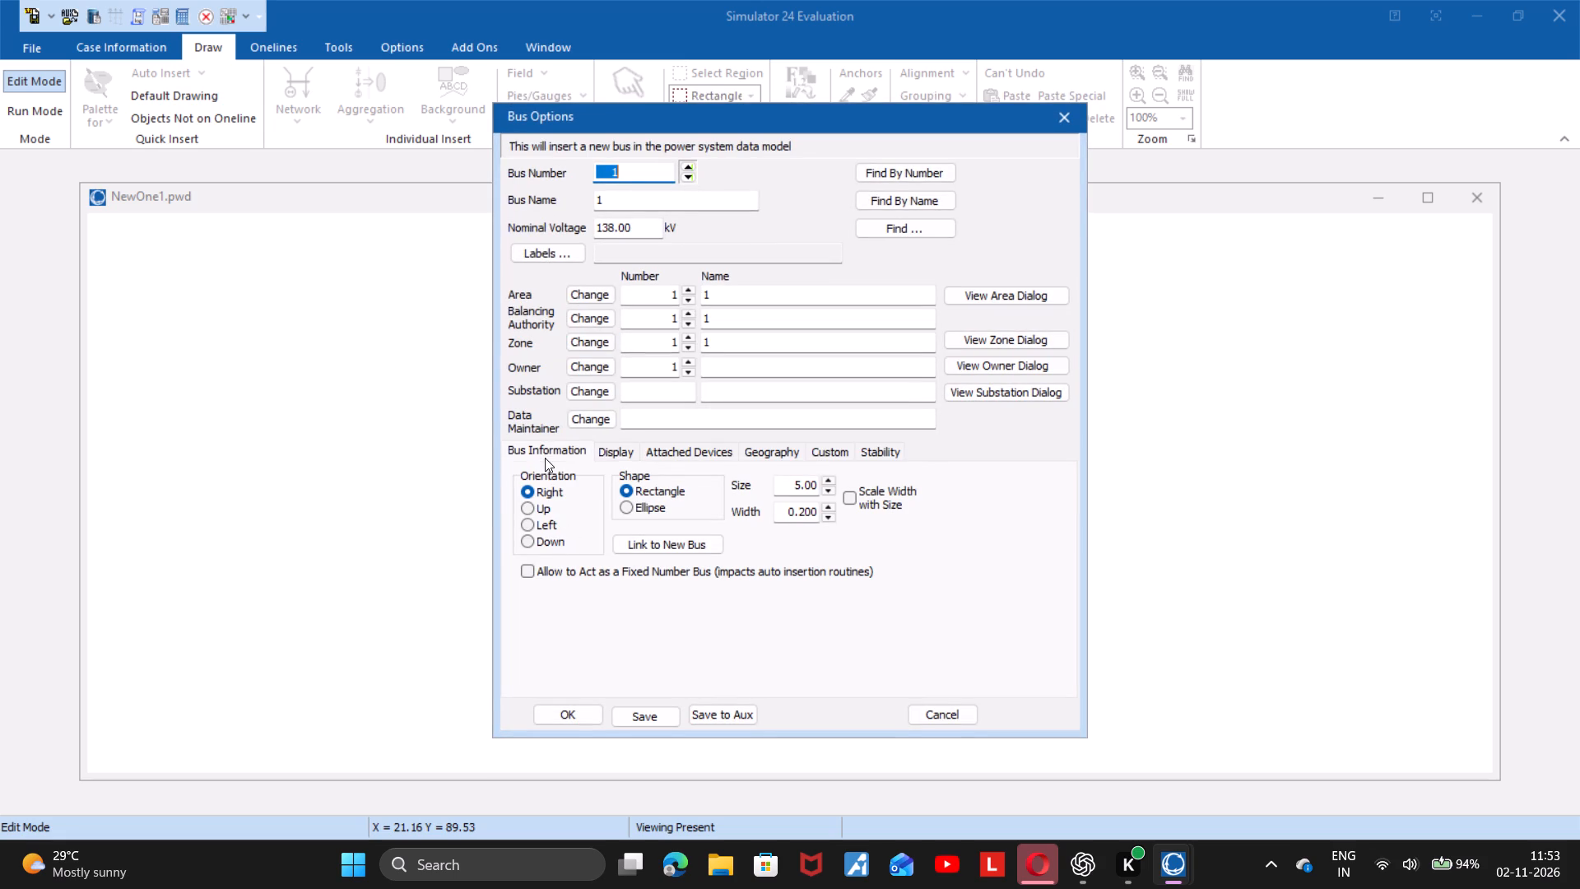
{"action": "left_click", "coordinate": [526, 548]}
{"action": "double_click", "coordinate": [640, 227]}
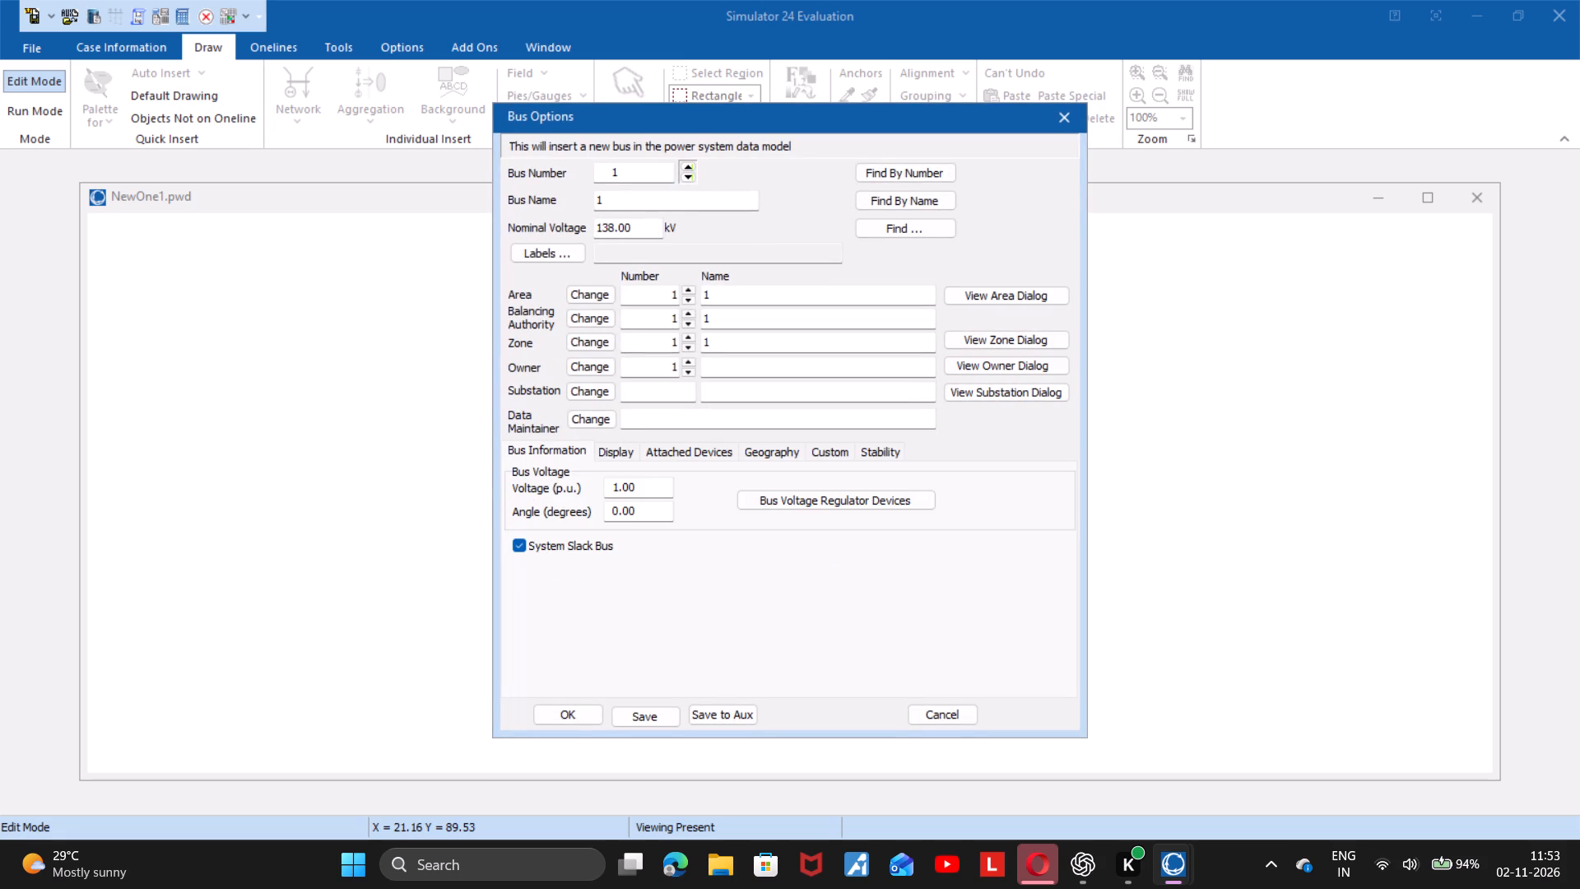
{"action": "type", "text": "100"}
{"action": "left_click", "coordinate": [593, 710]}
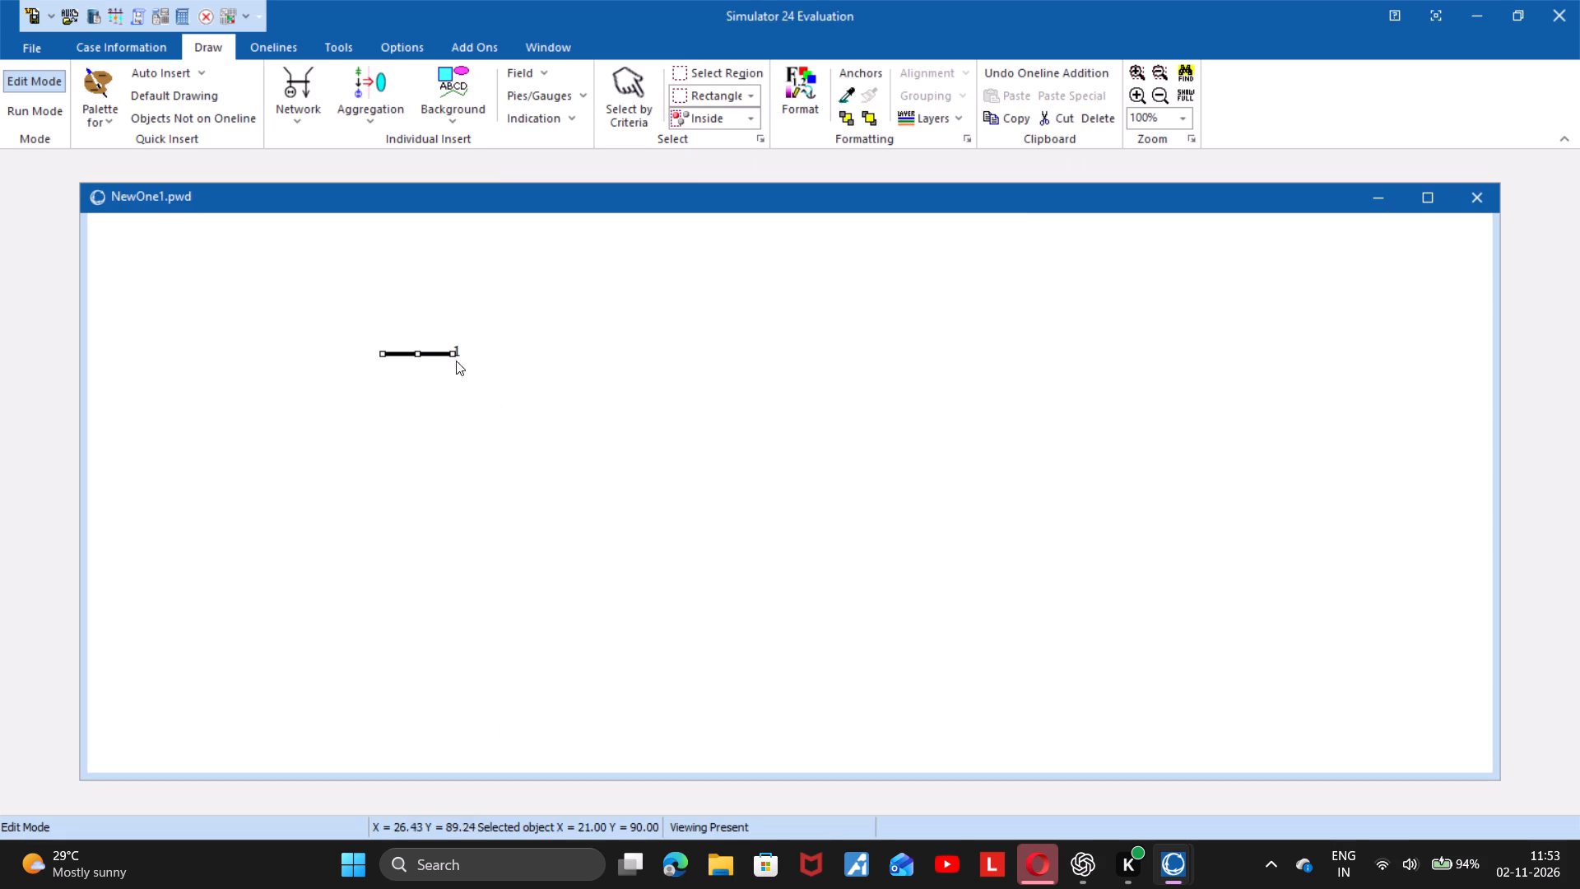
{"action": "left_click_drag", "start_coordinate": [451, 353], "coordinate": [551, 350]}
Insert bus 2 level with bus 1 at about X 55, Y 90, keeping 100 kV nominal voltage, and lengthen its bar.
{"action": "left_click", "coordinate": [305, 90]}
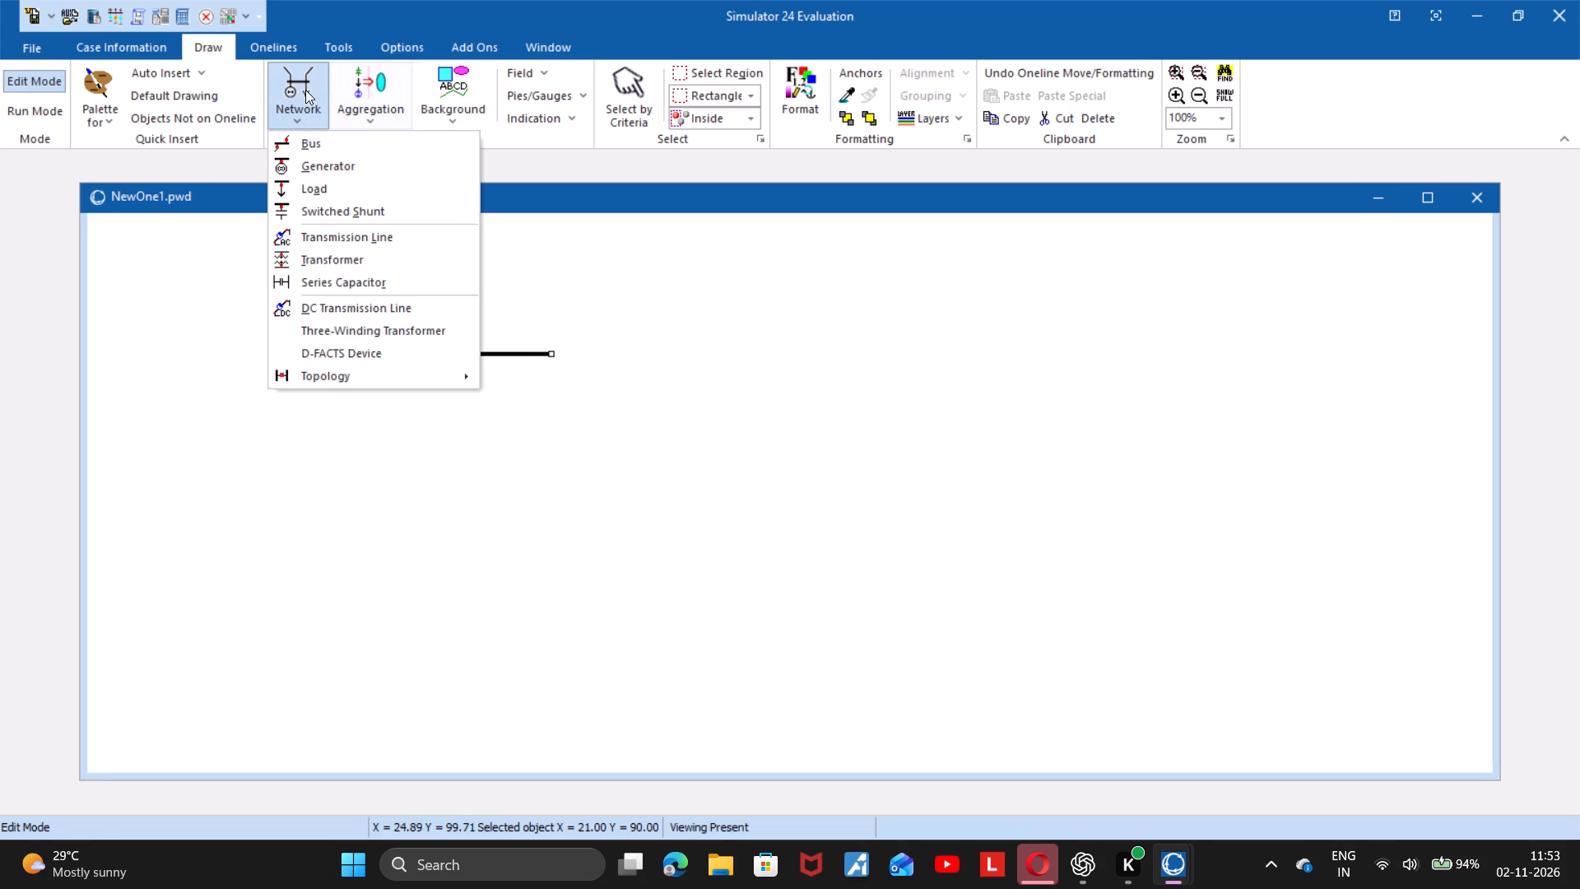
{"action": "left_click", "coordinate": [328, 142]}
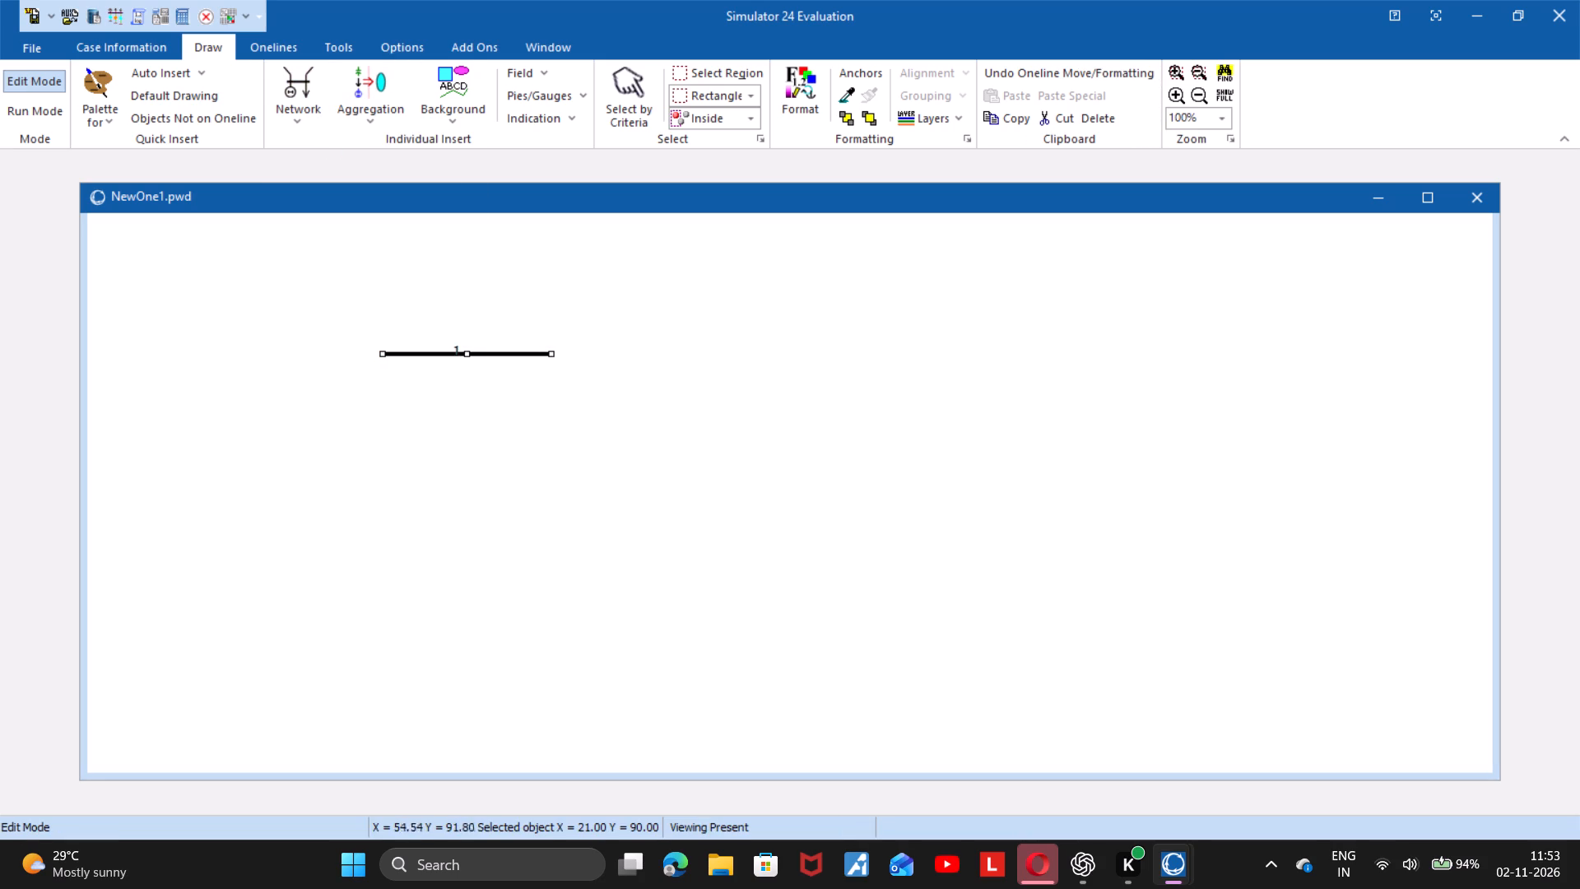
{"action": "left_click", "coordinate": [858, 358]}
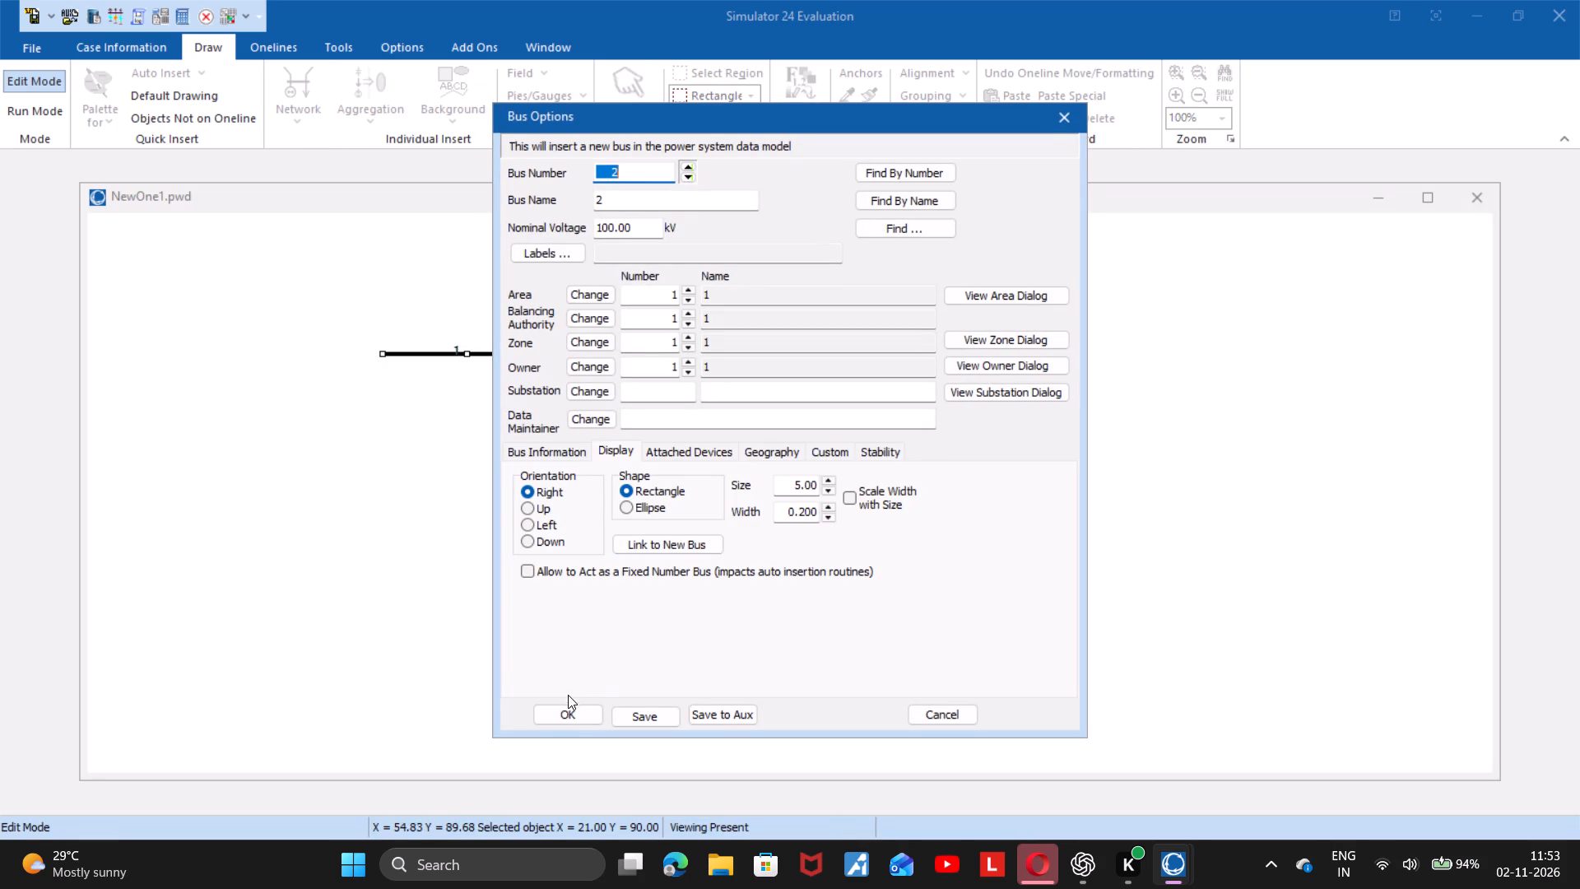
{"action": "left_click", "coordinate": [571, 722]}
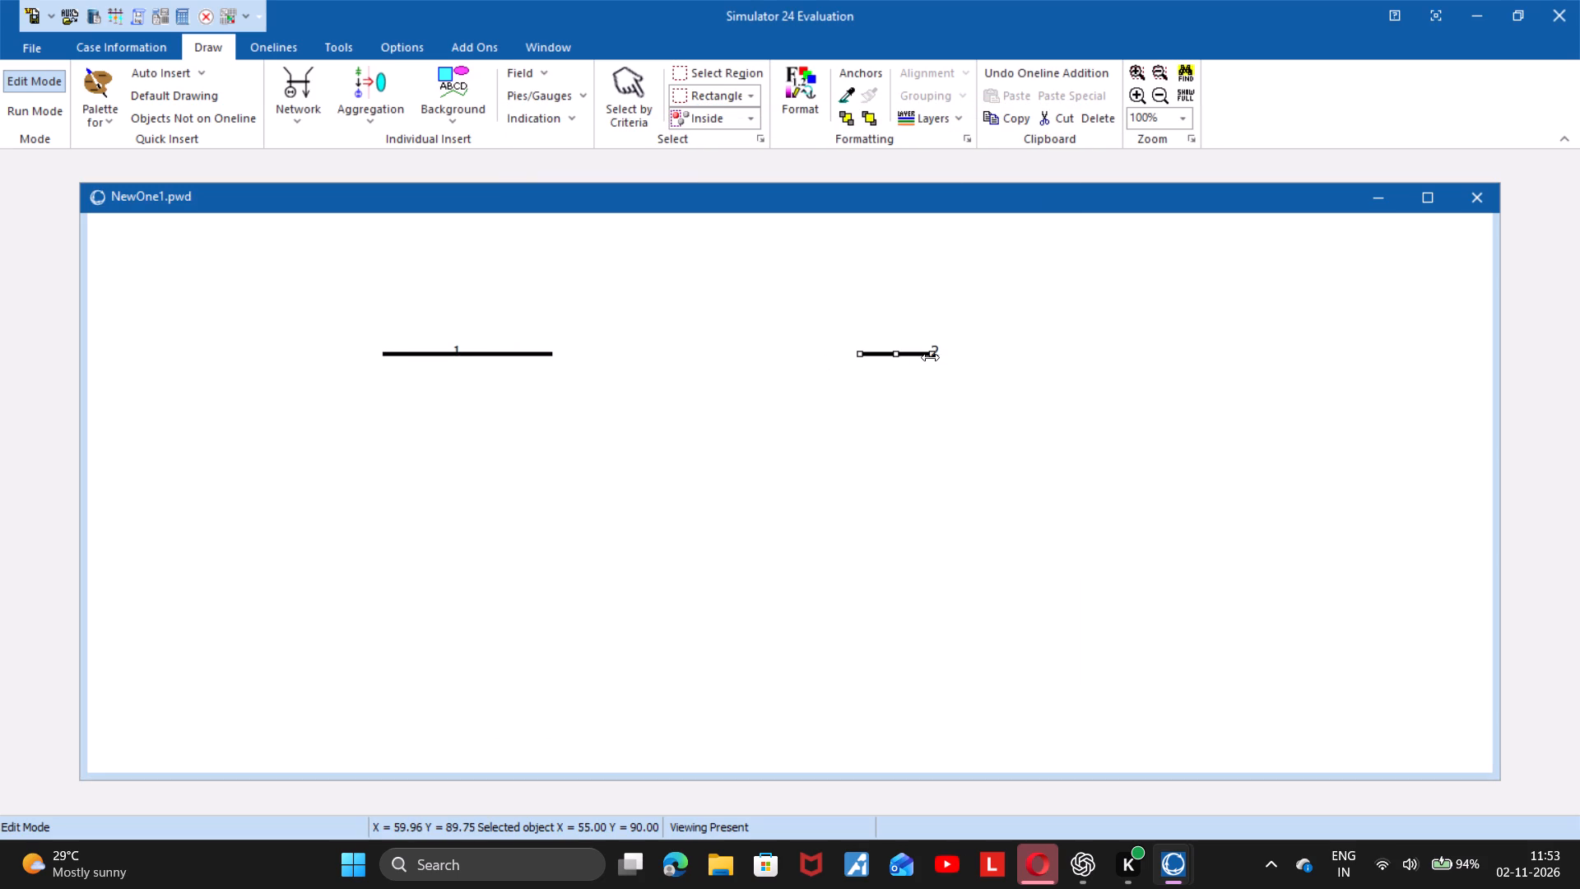
{"action": "left_click_drag", "start_coordinate": [930, 357], "coordinate": [1014, 339]}
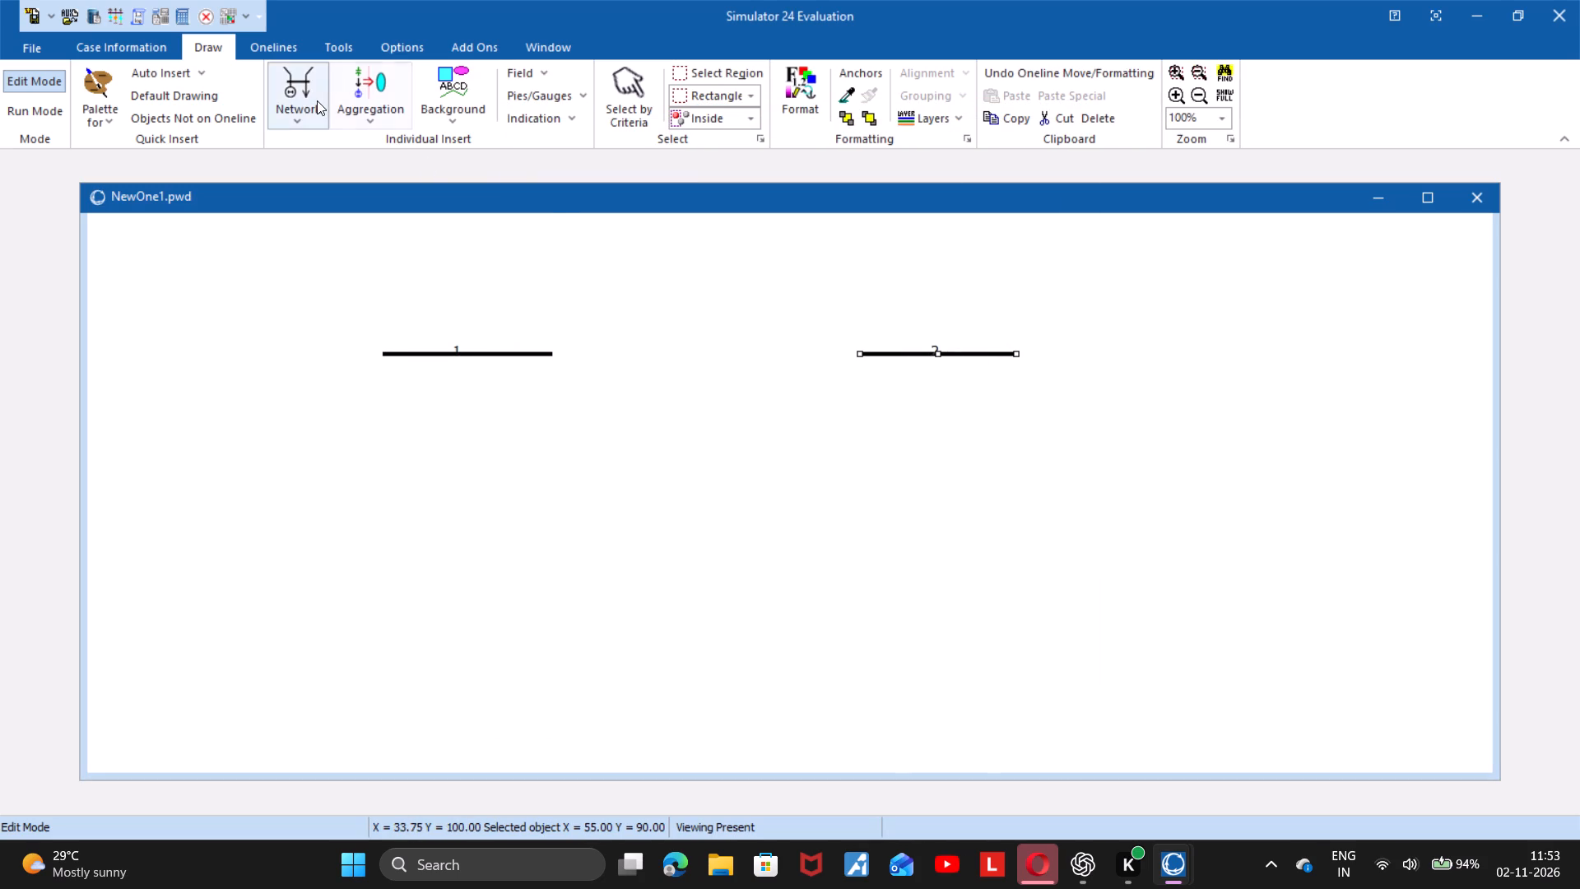
Insert bus 3 below and between buses 1 and 2 at about X 36, Y 76, keeping 100 kV nominal voltage.
{"action": "left_click", "coordinate": [317, 100]}
{"action": "left_click", "coordinate": [319, 144]}
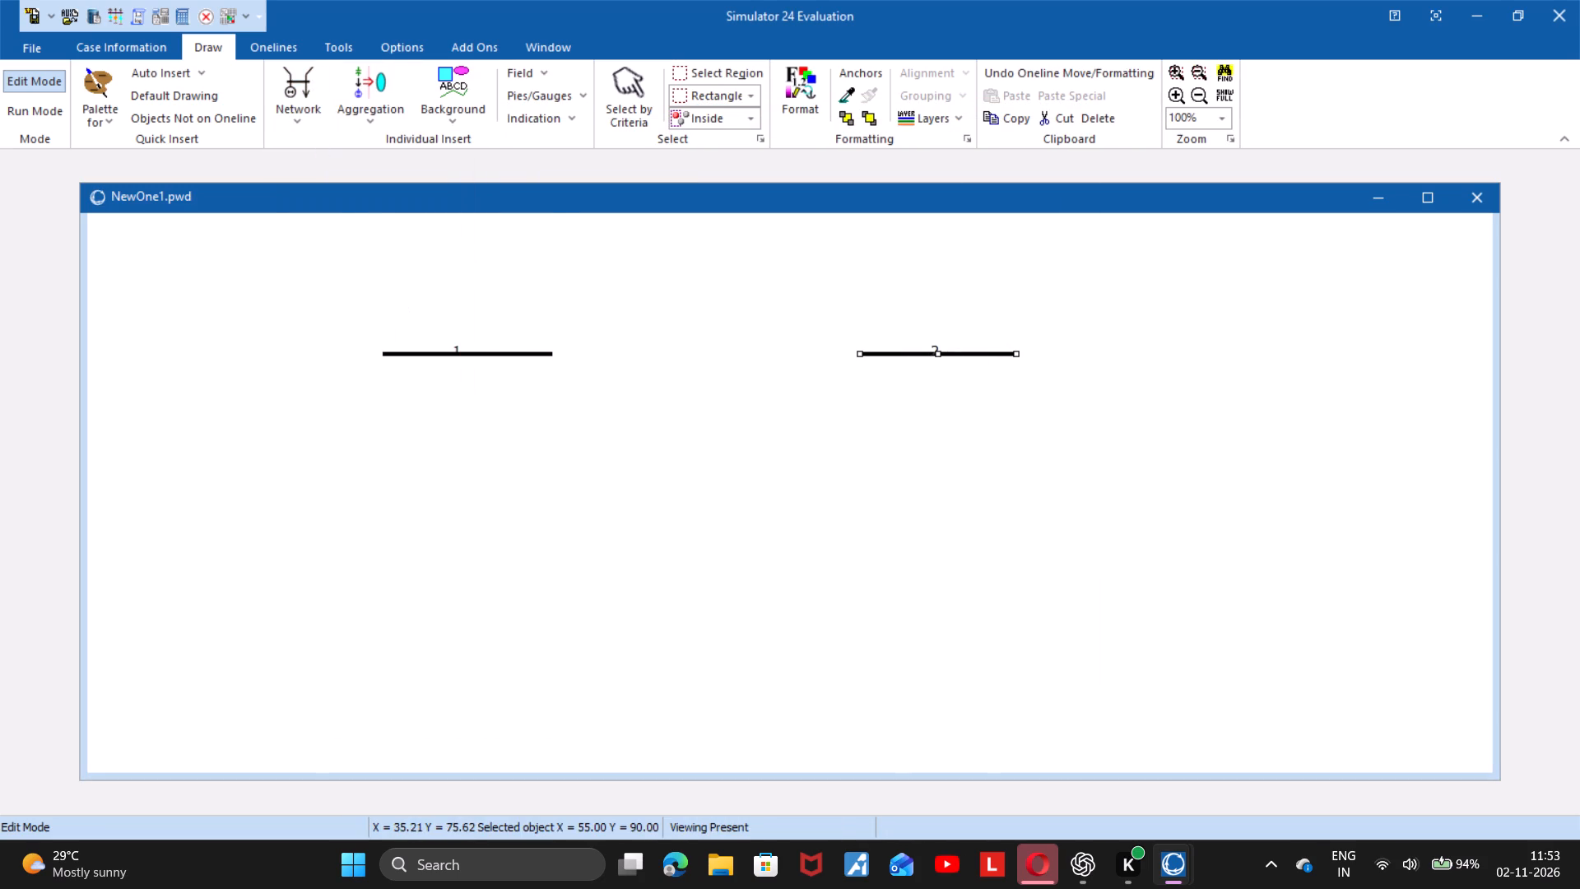
{"action": "left_click", "coordinate": [591, 552]}
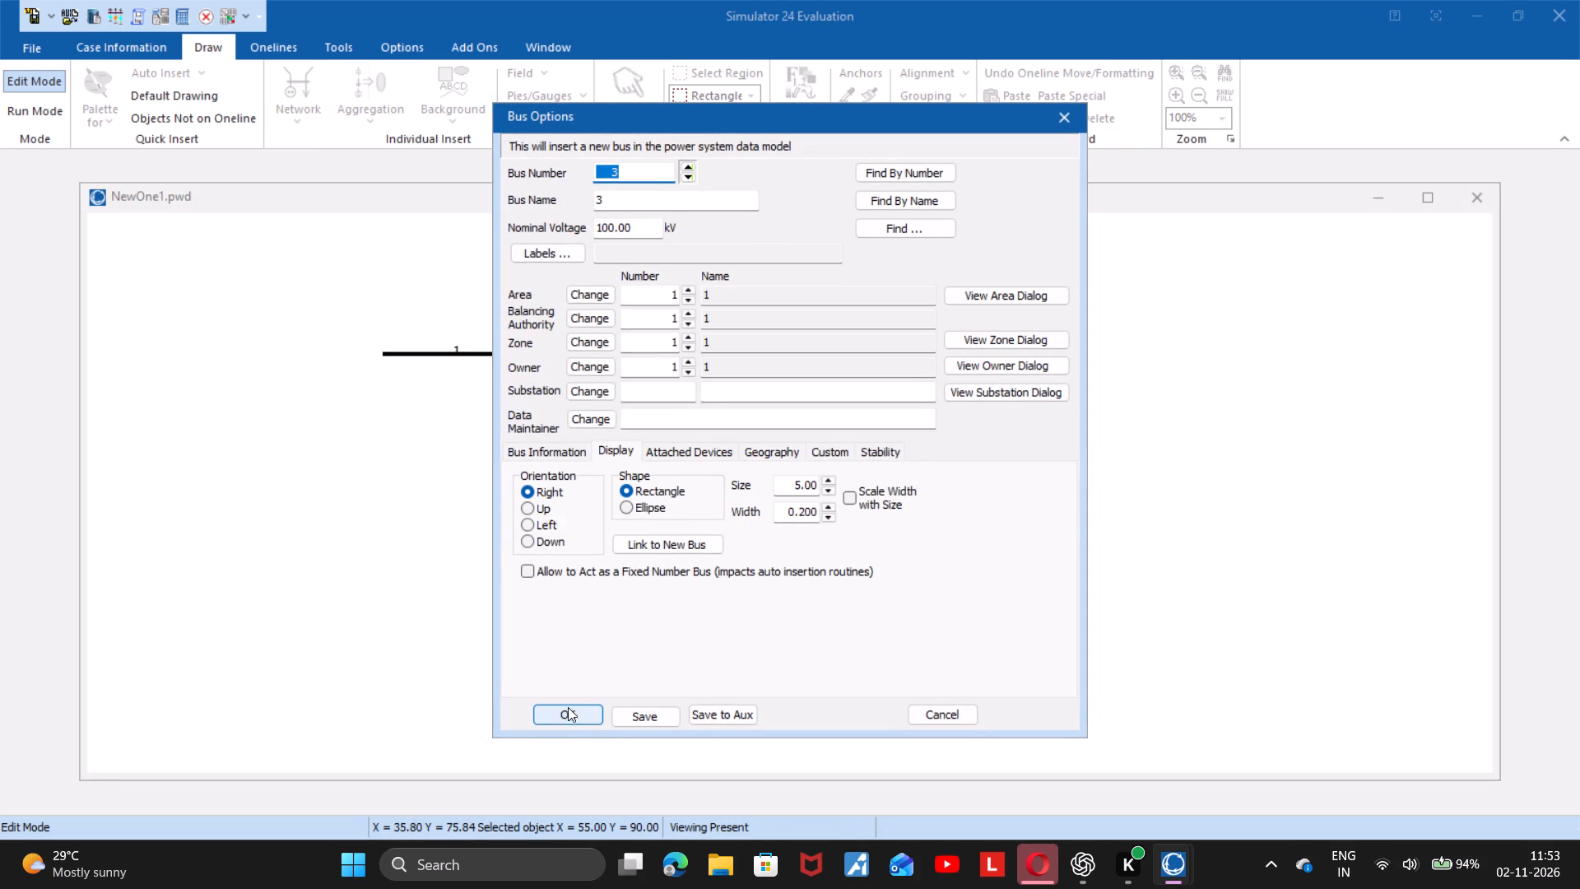
{"action": "left_click", "coordinate": [558, 714]}
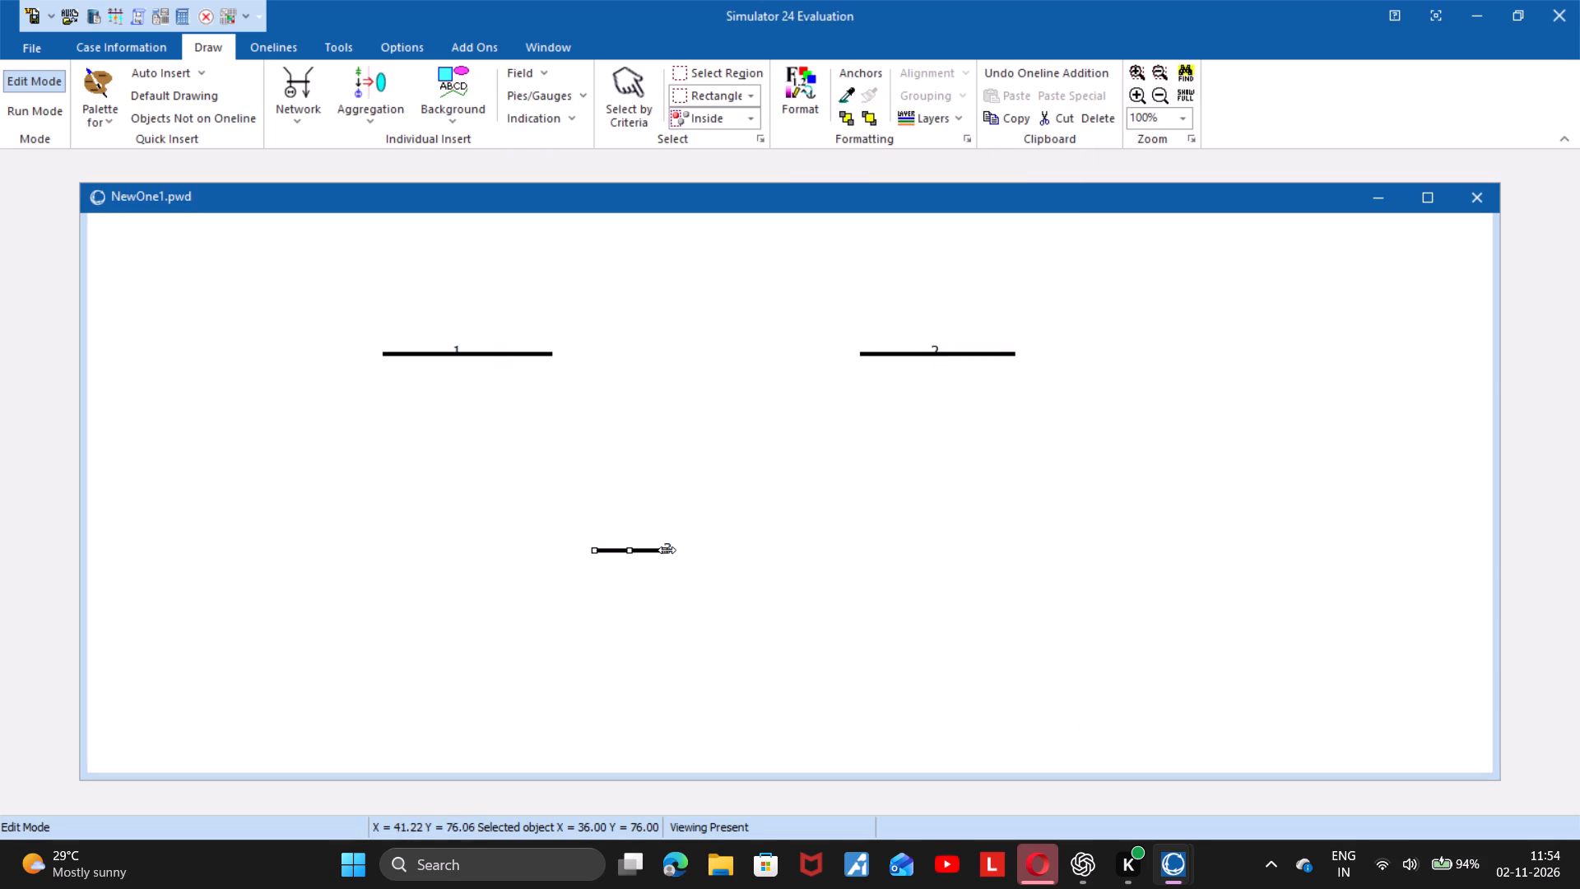
Lengthen bus 3's bar to nearly three times its inserted length.
{"action": "left_click_drag", "start_coordinate": [667, 550], "coordinate": [794, 542]}
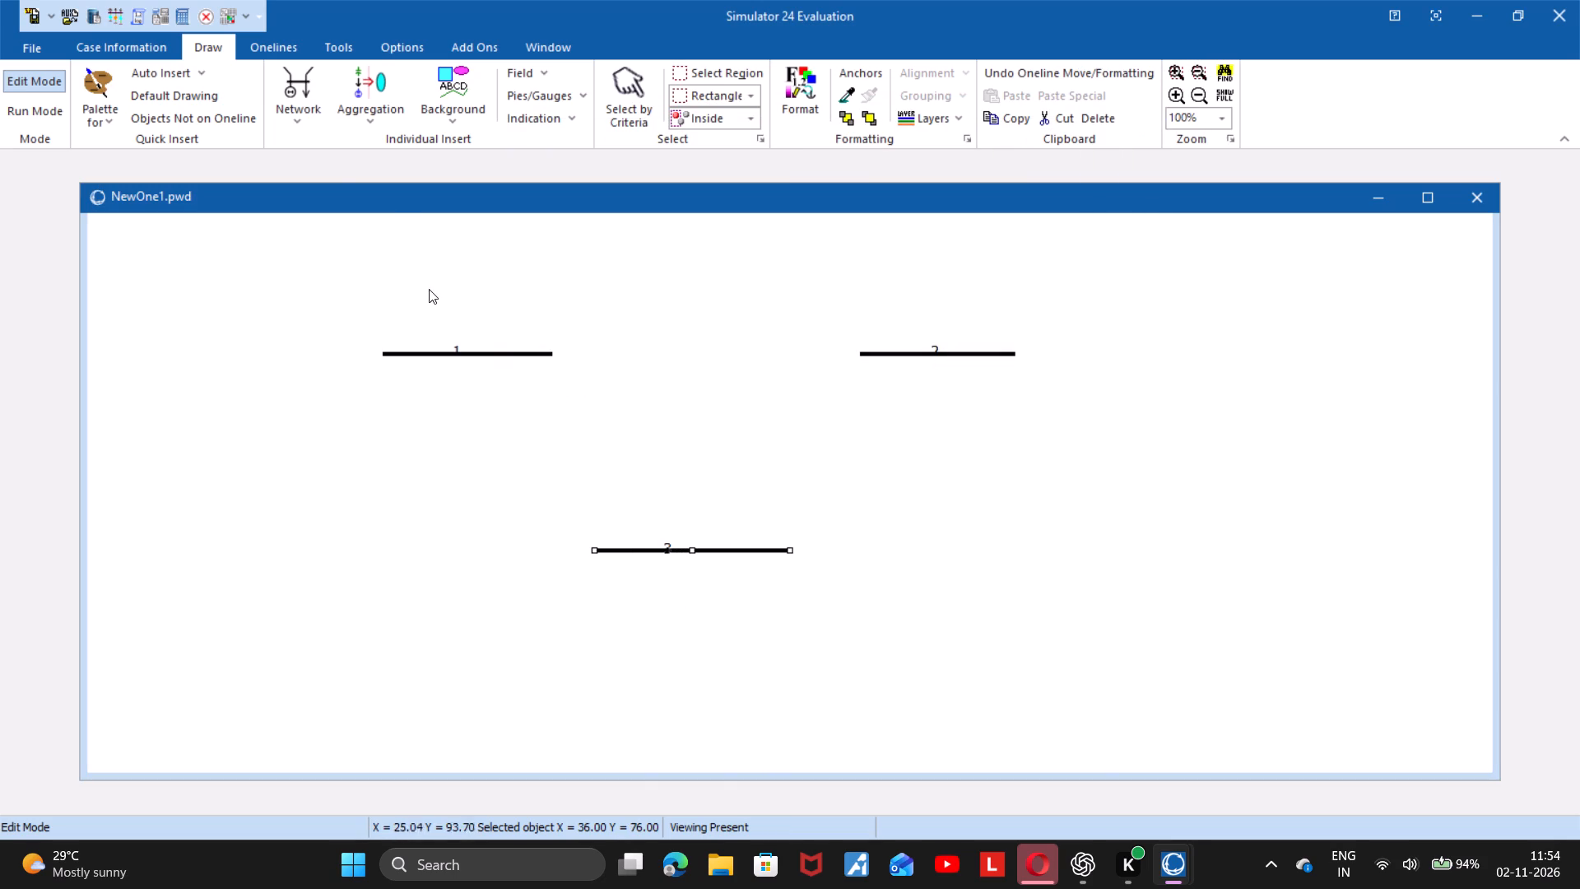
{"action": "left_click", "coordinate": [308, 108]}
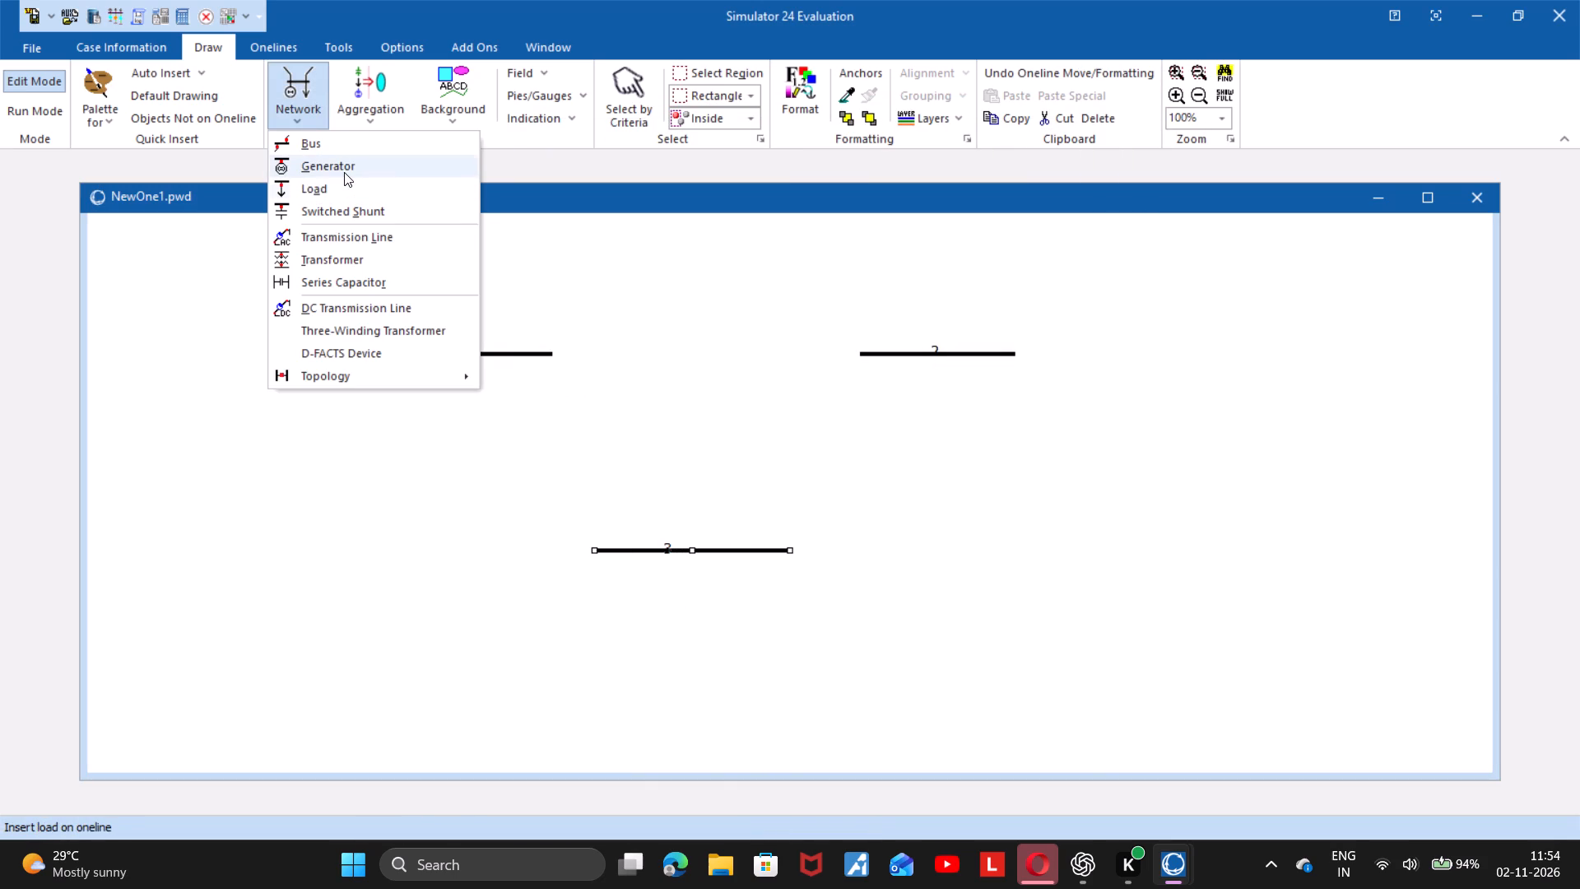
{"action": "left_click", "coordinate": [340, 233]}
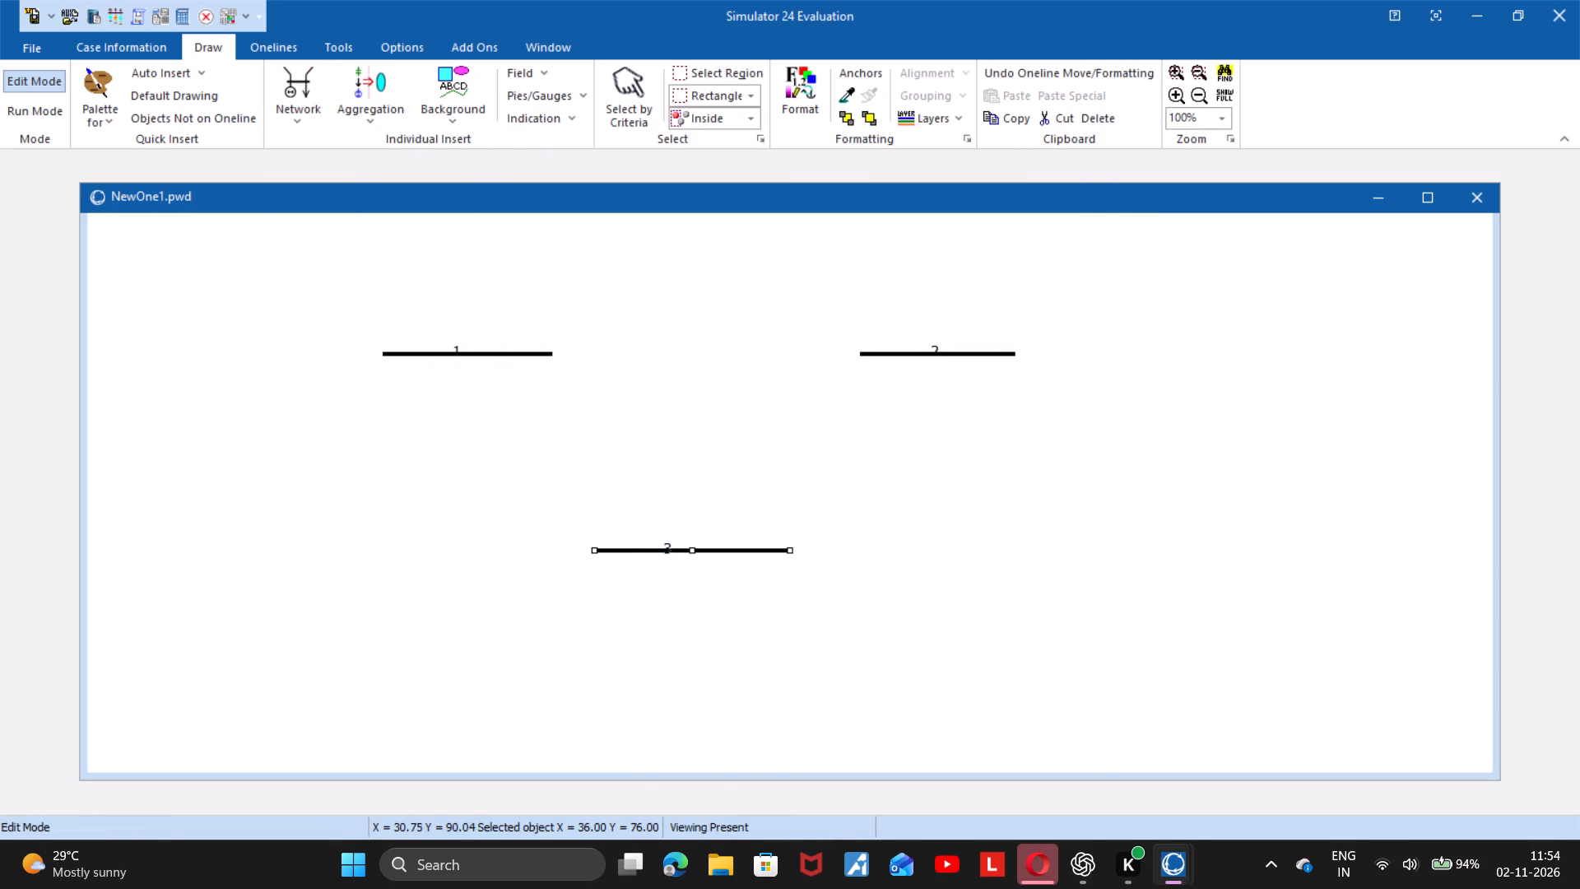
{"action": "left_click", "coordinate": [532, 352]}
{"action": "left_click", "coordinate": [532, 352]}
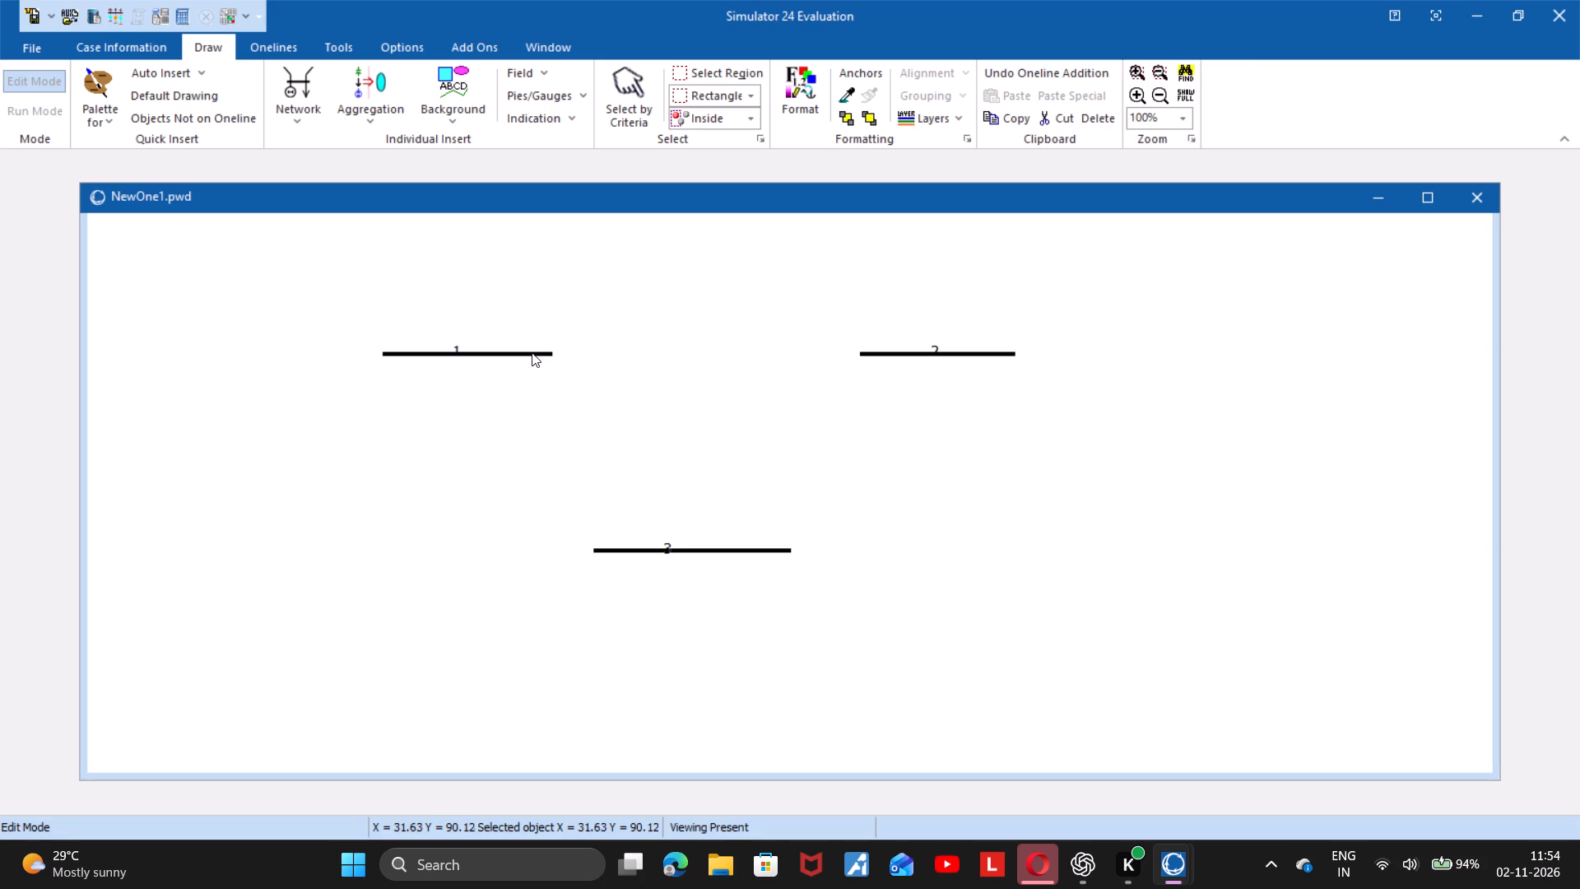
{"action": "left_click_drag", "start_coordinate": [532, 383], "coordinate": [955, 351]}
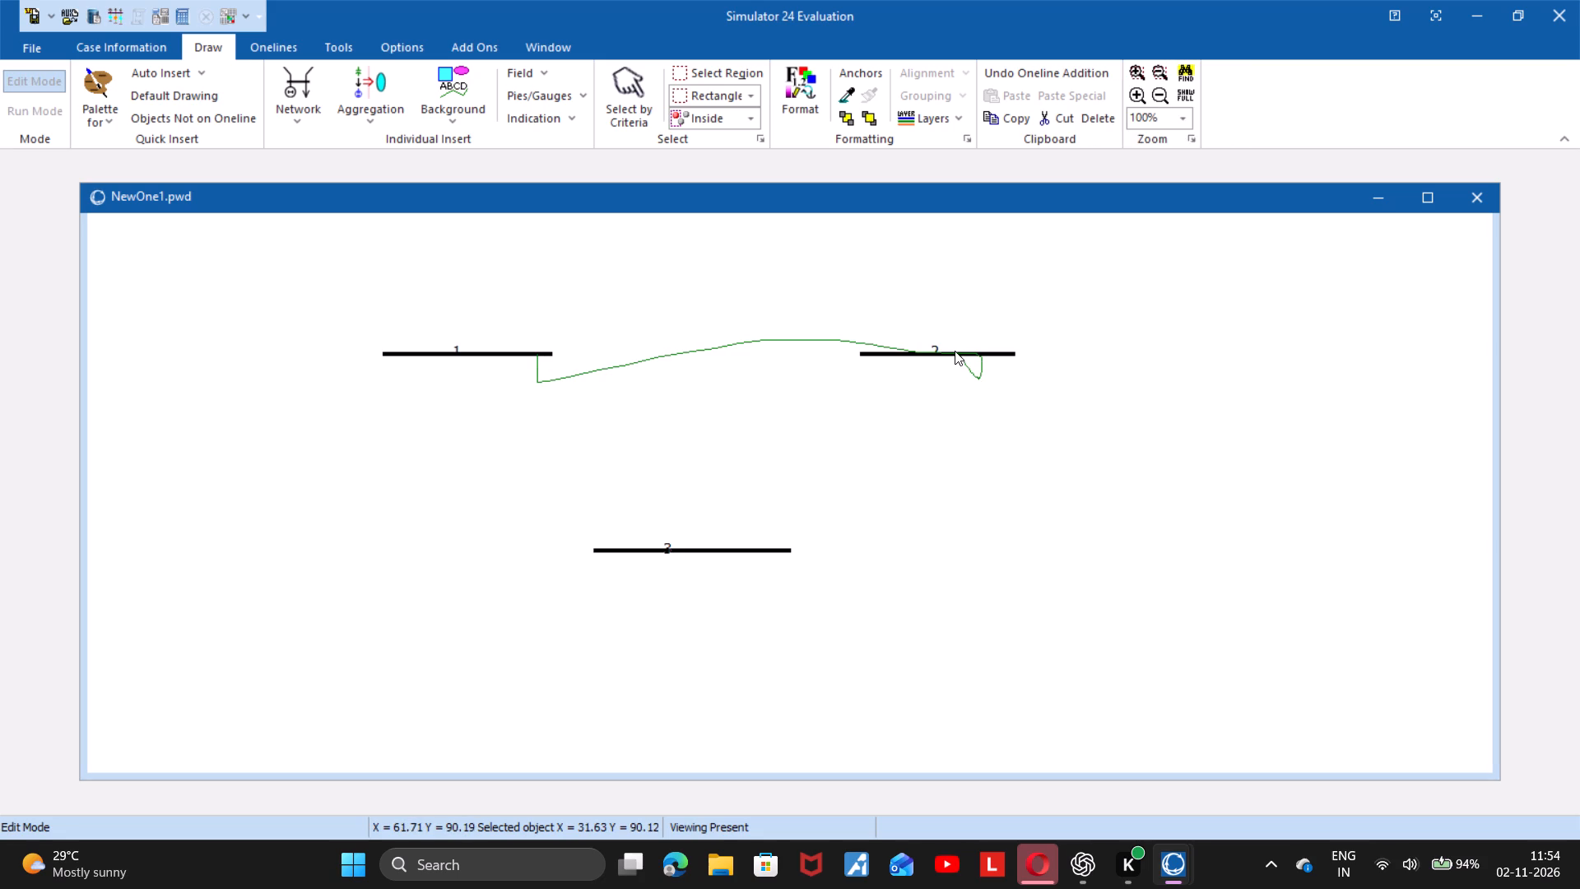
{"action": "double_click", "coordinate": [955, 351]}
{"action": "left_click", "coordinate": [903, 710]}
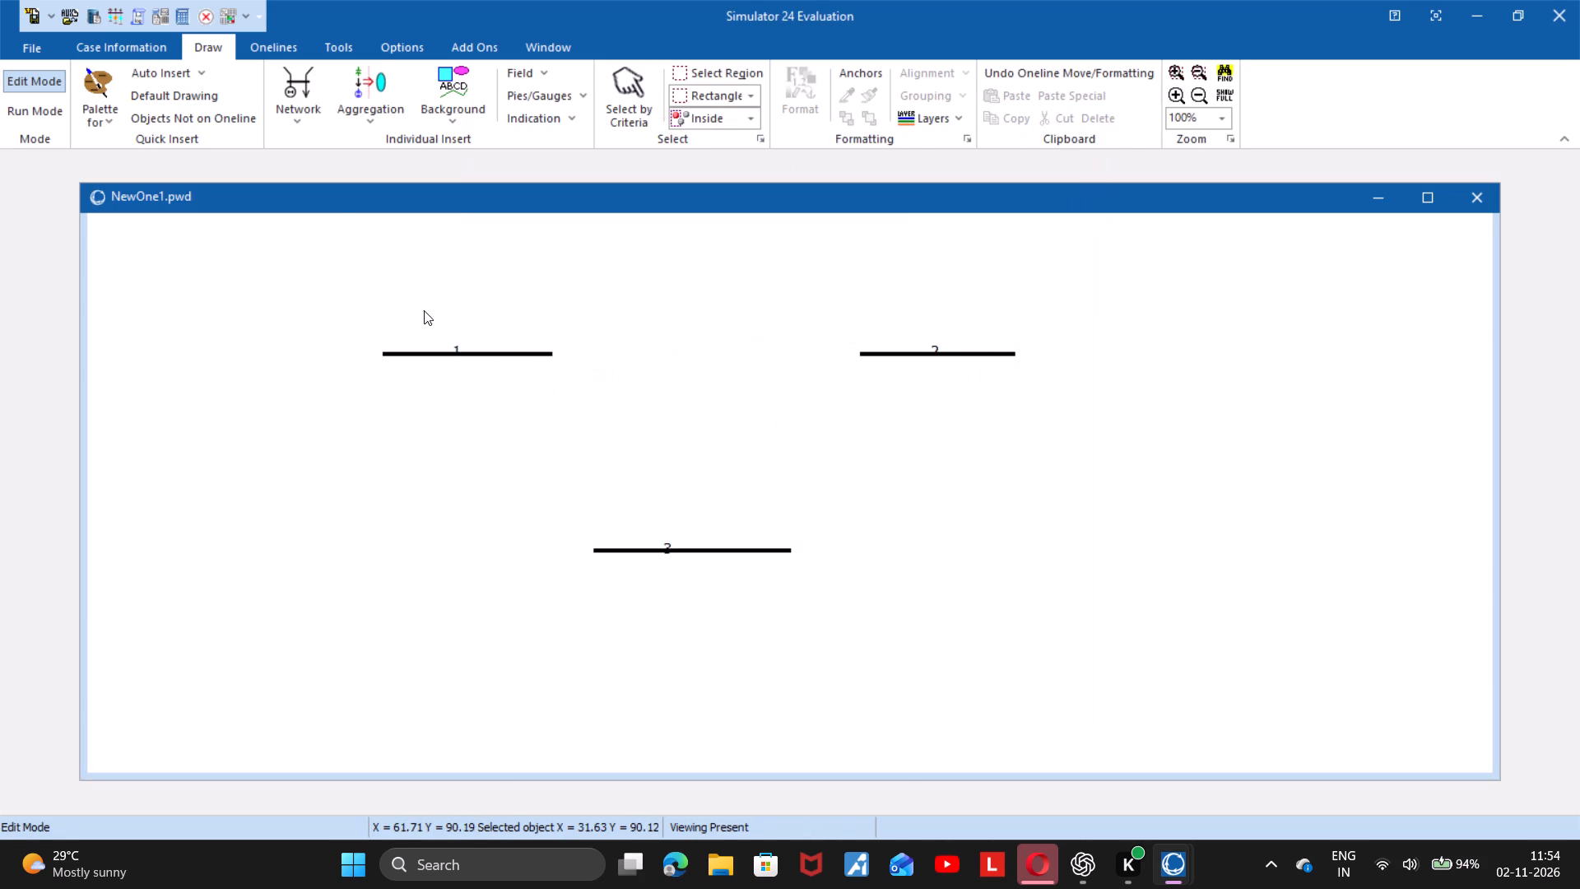
Draw a transmission line from bus 1 to bus 2, routed with square corners below the two bus bars.
{"action": "left_click", "coordinate": [286, 113]}
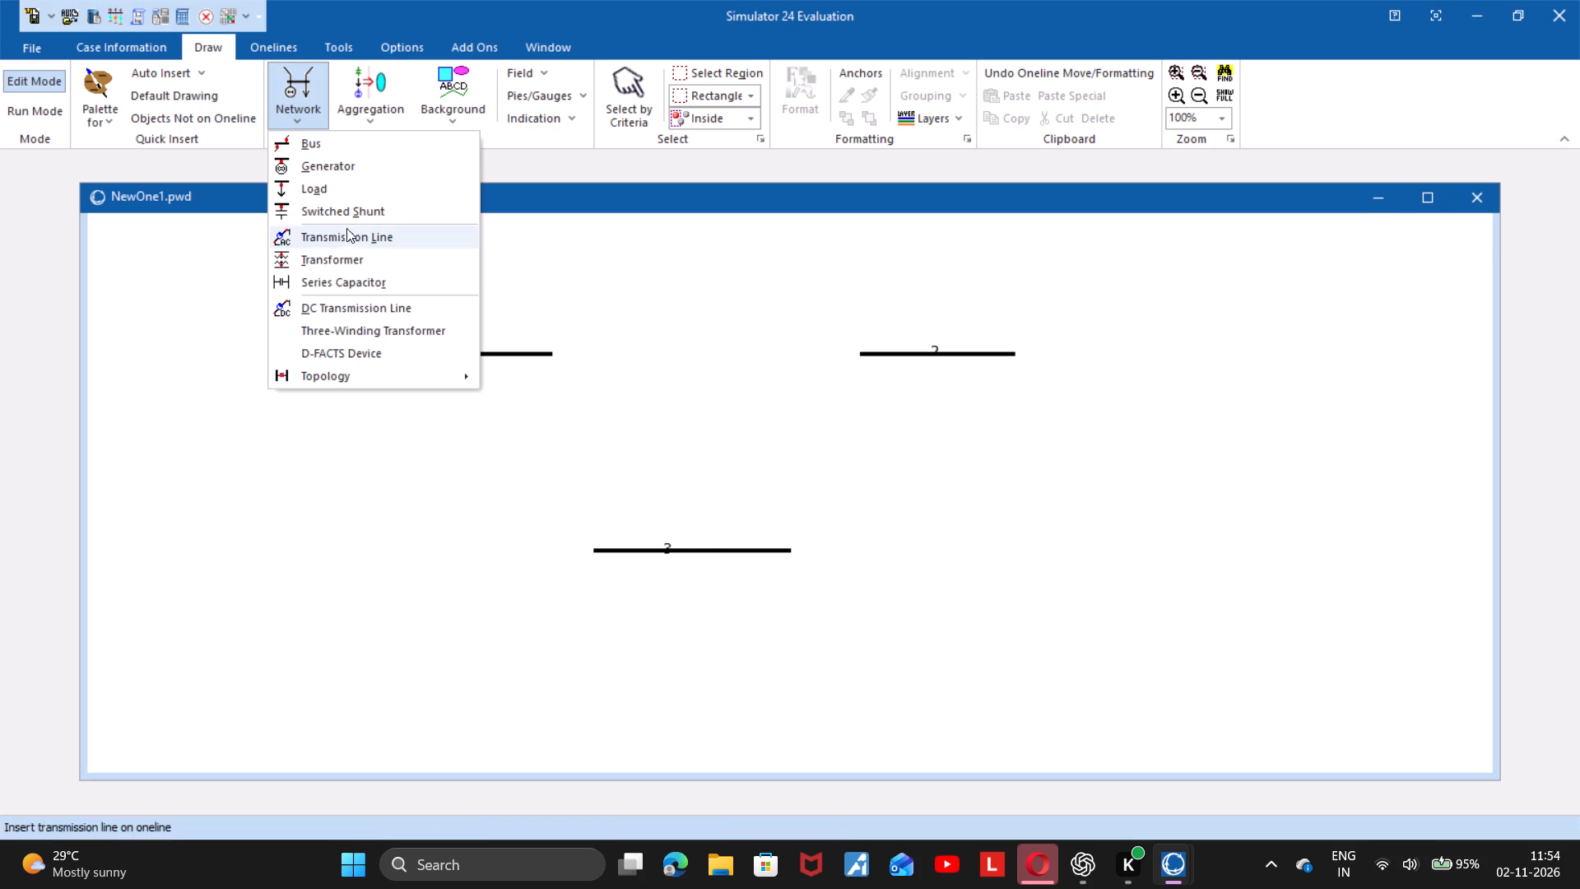
{"action": "left_click", "coordinate": [344, 237]}
{"action": "left_click", "coordinate": [509, 354]}
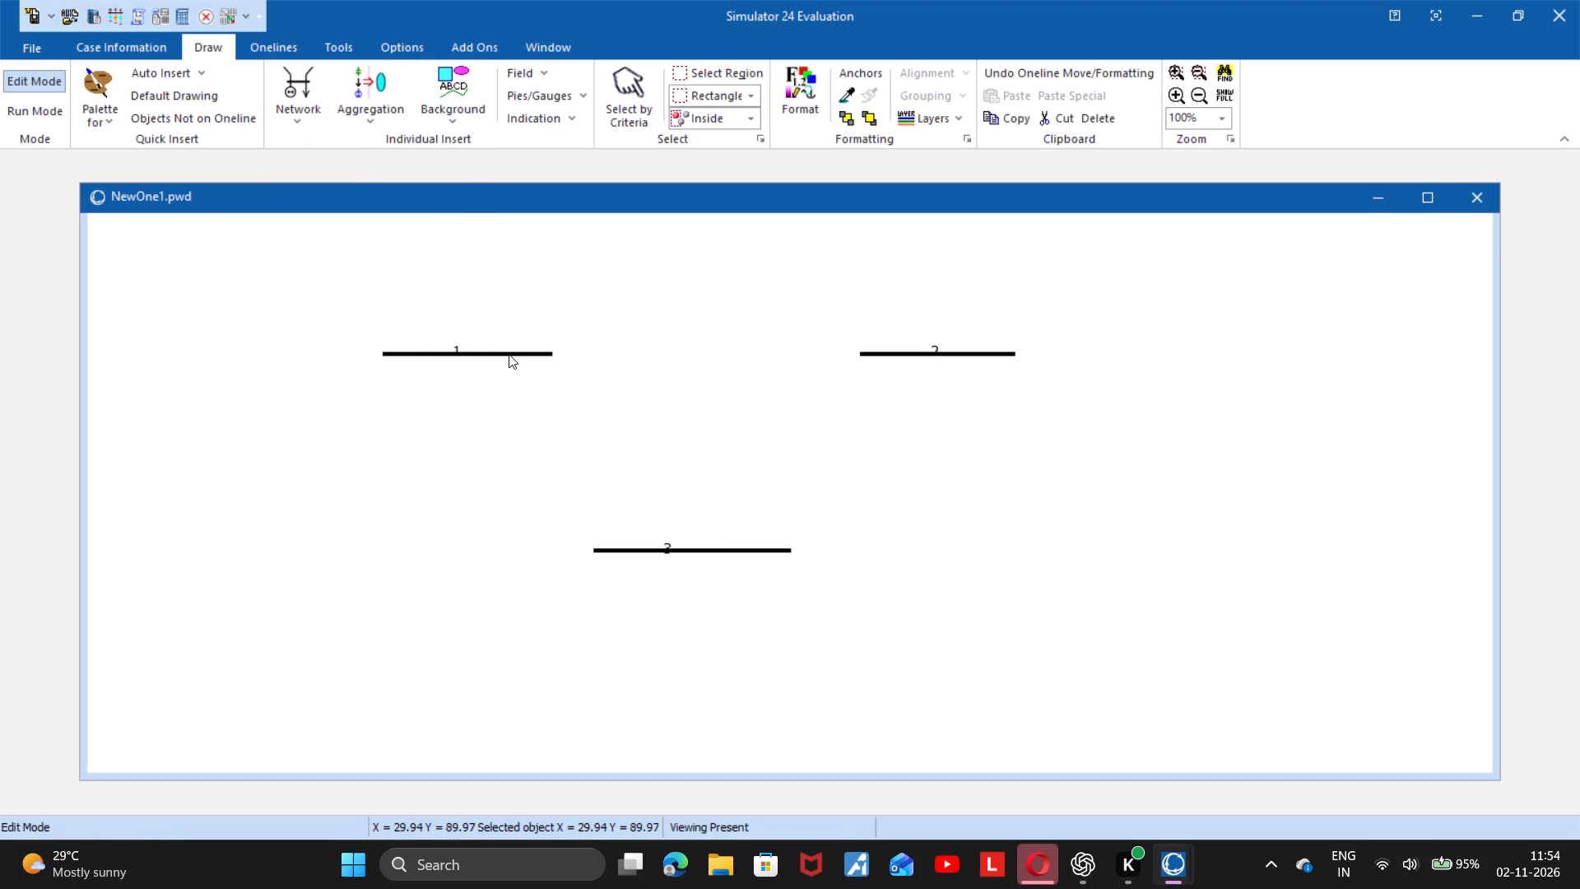
{"action": "left_click", "coordinate": [509, 356]}
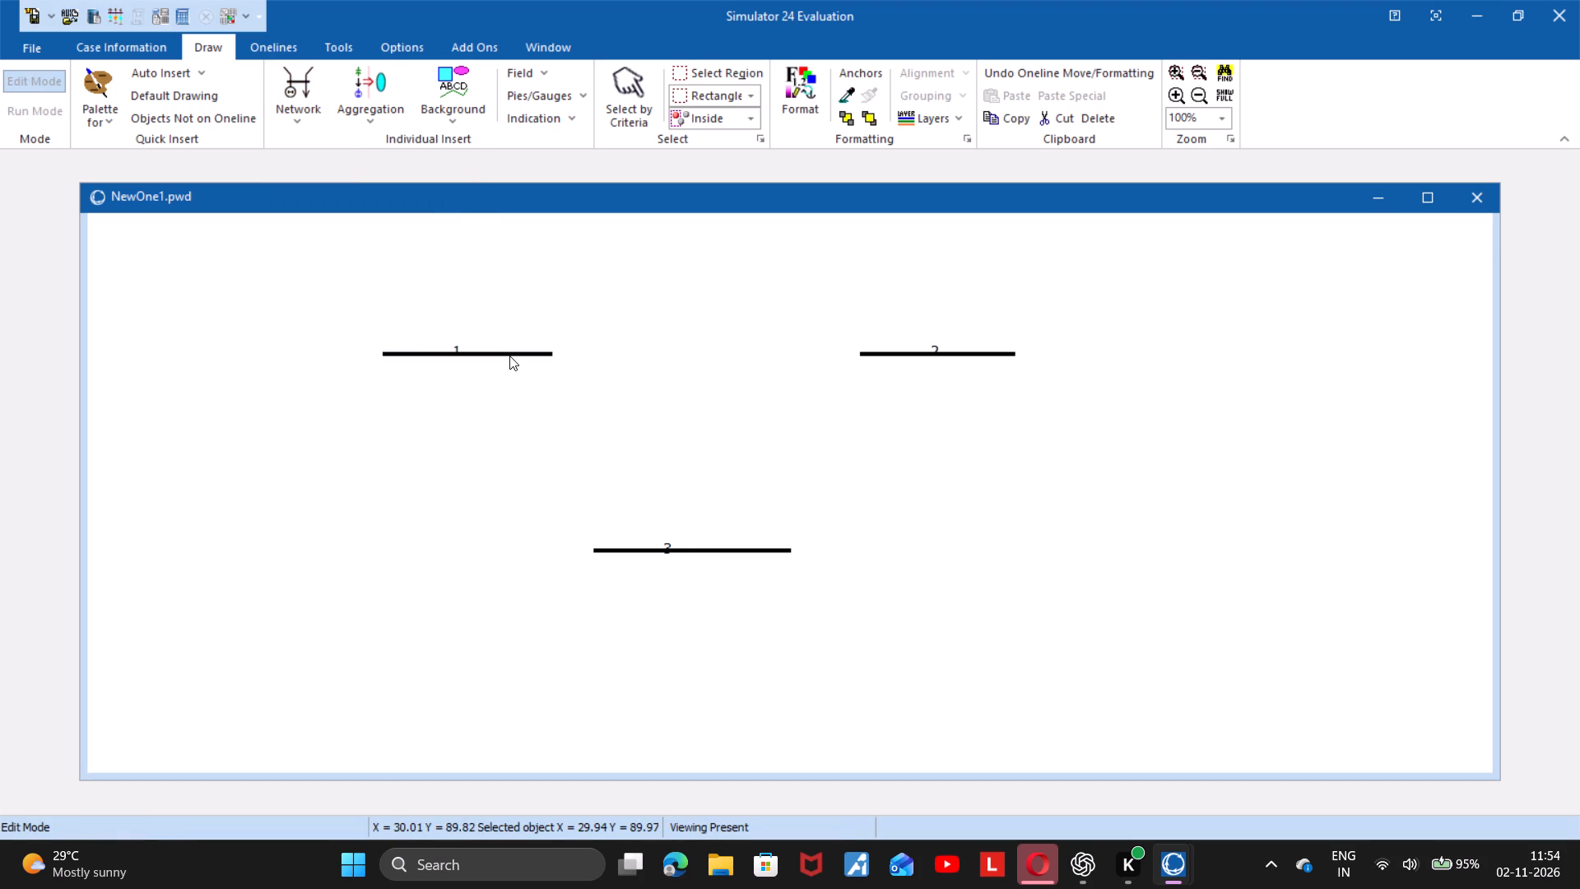
{"action": "left_click", "coordinate": [506, 430]}
{"action": "left_click", "coordinate": [917, 423]}
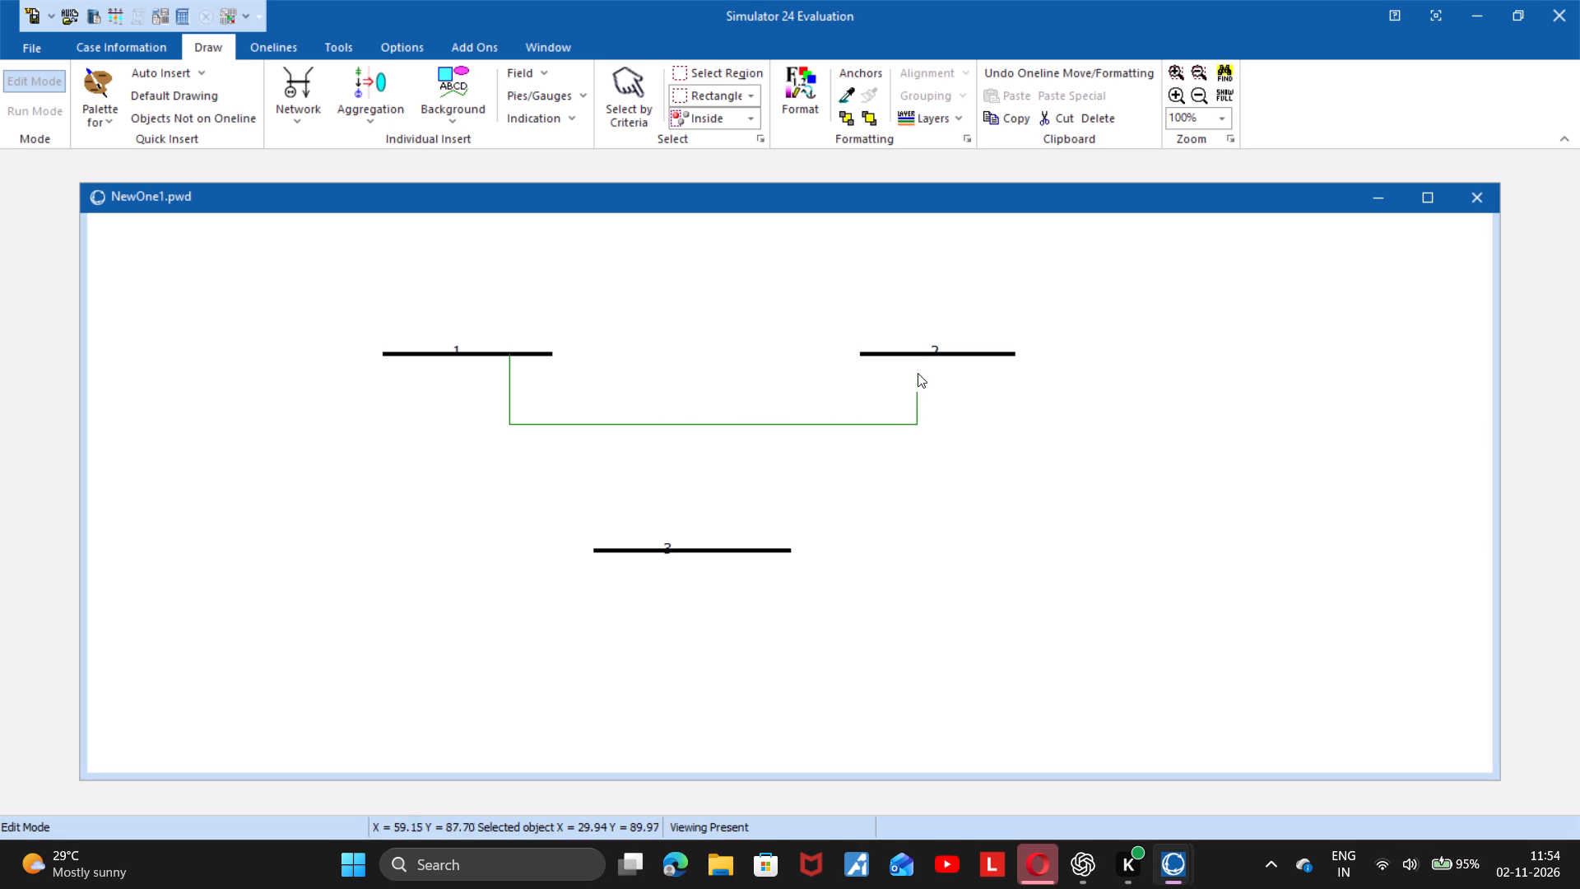
{"action": "double_click", "coordinate": [913, 357]}
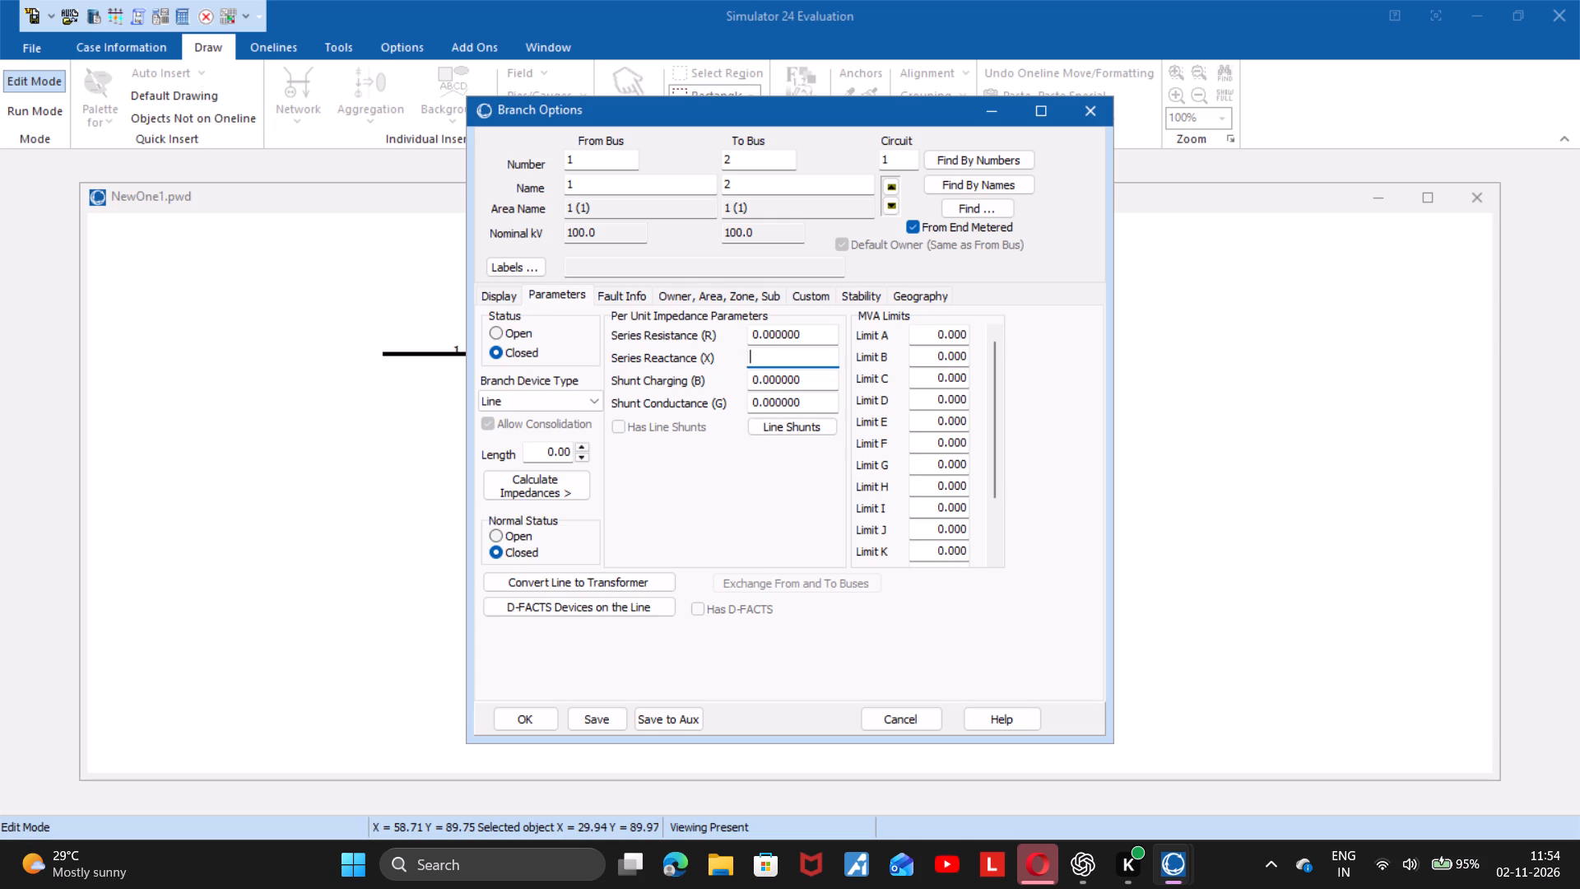
Open the zero sequence reactance X of the line between buses 1 and 2 for editing.
{"action": "left_click", "coordinate": [633, 297]}
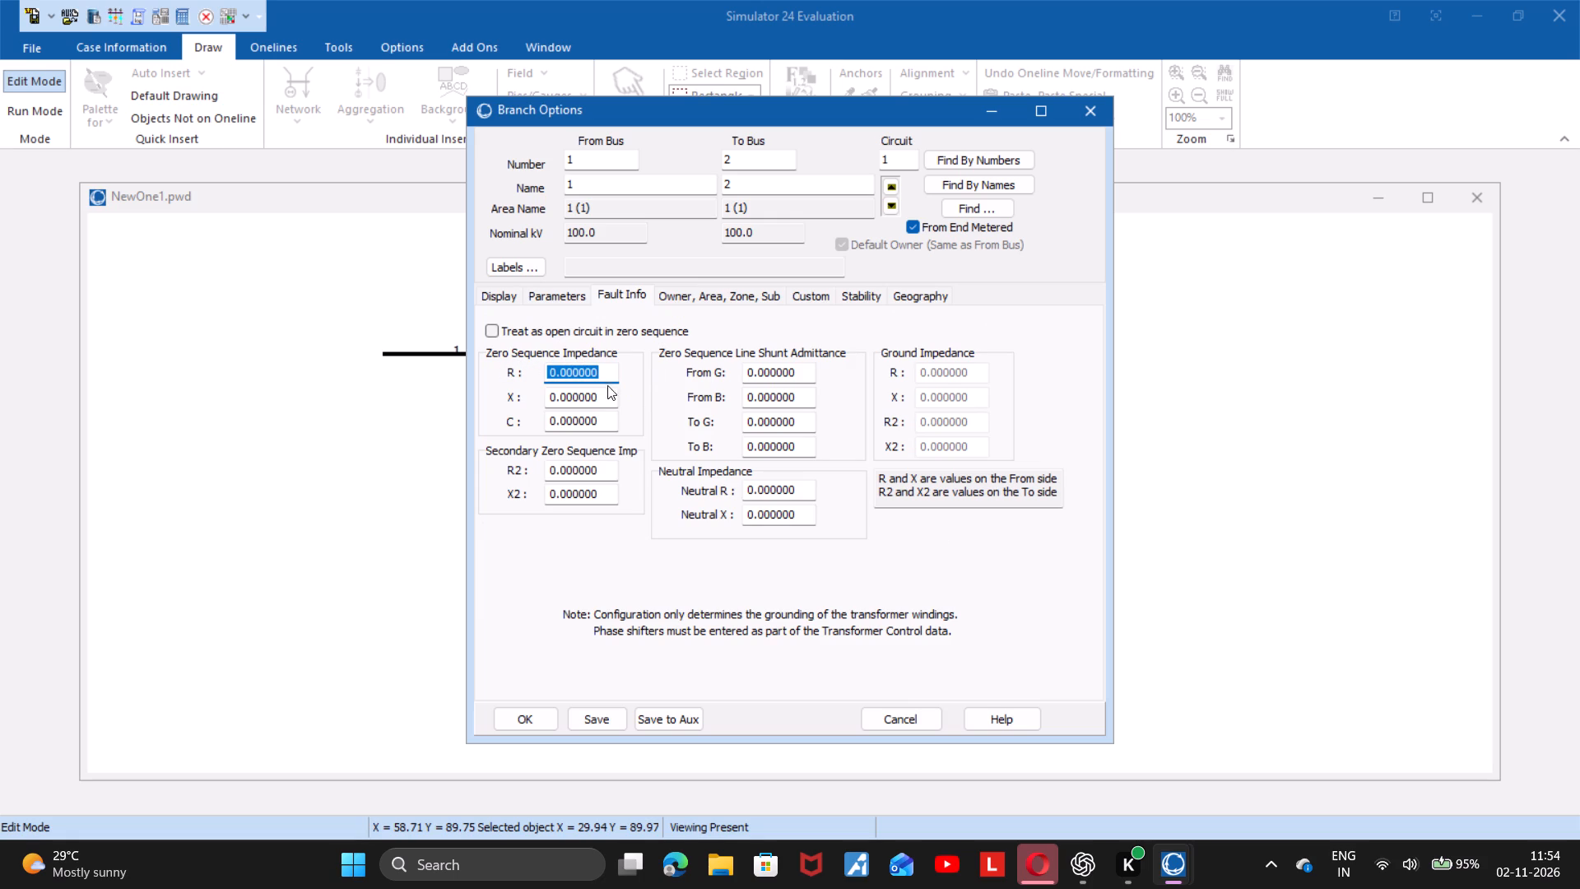
{"action": "left_click_drag", "start_coordinate": [607, 389], "coordinate": [539, 391]}
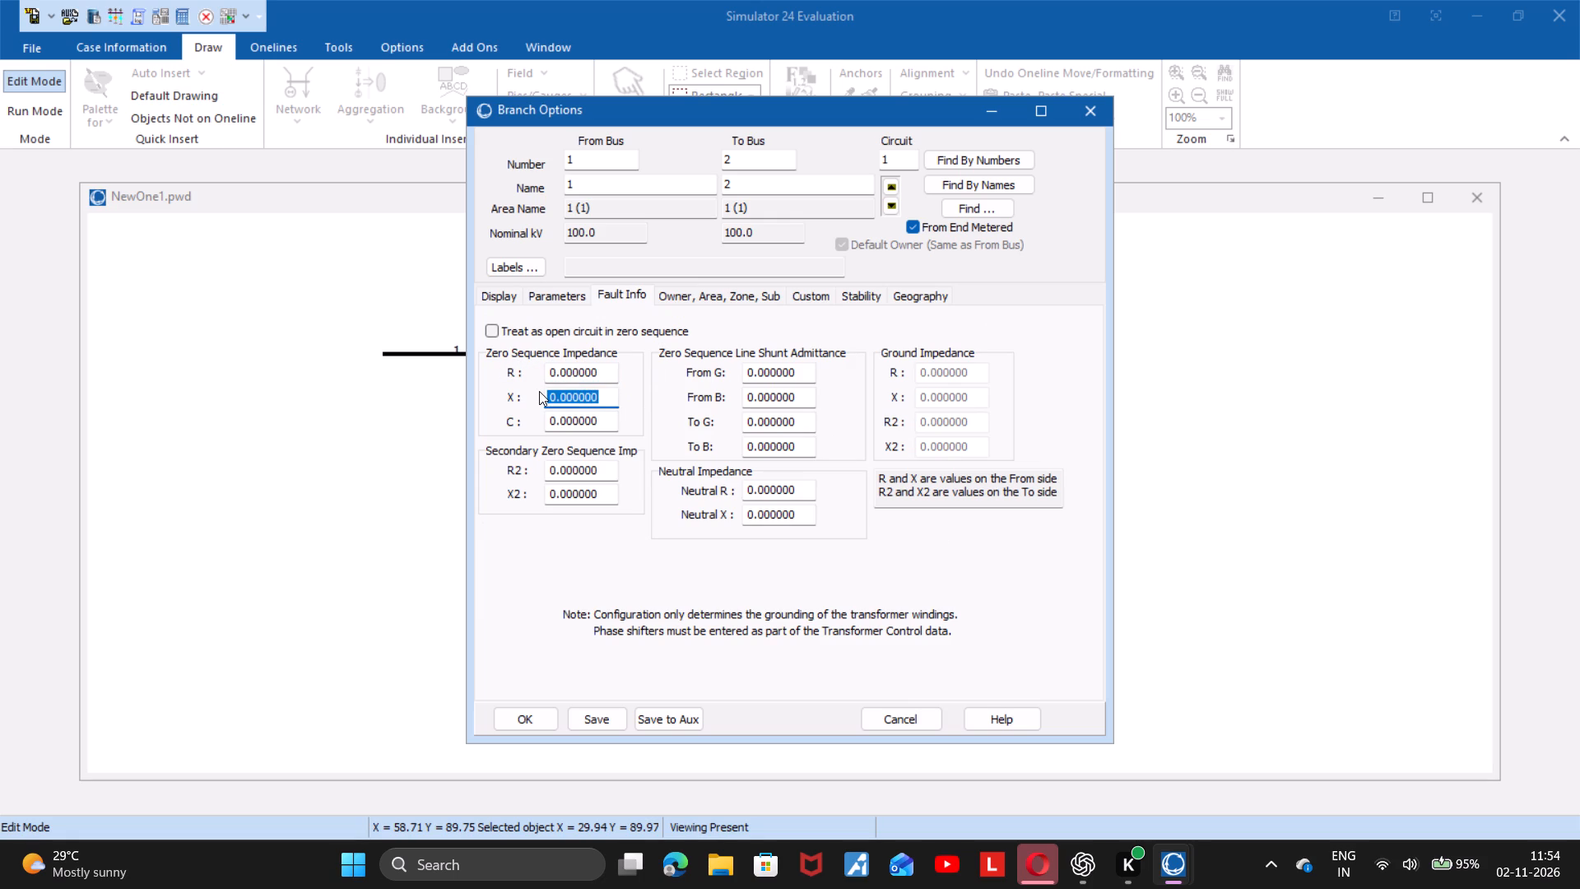
Set the bus 1 to bus 2 line's zero sequence reactance X to 0.30 and its series reactance X to 0.125.
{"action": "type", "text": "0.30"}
{"action": "left_click", "coordinate": [567, 291]}
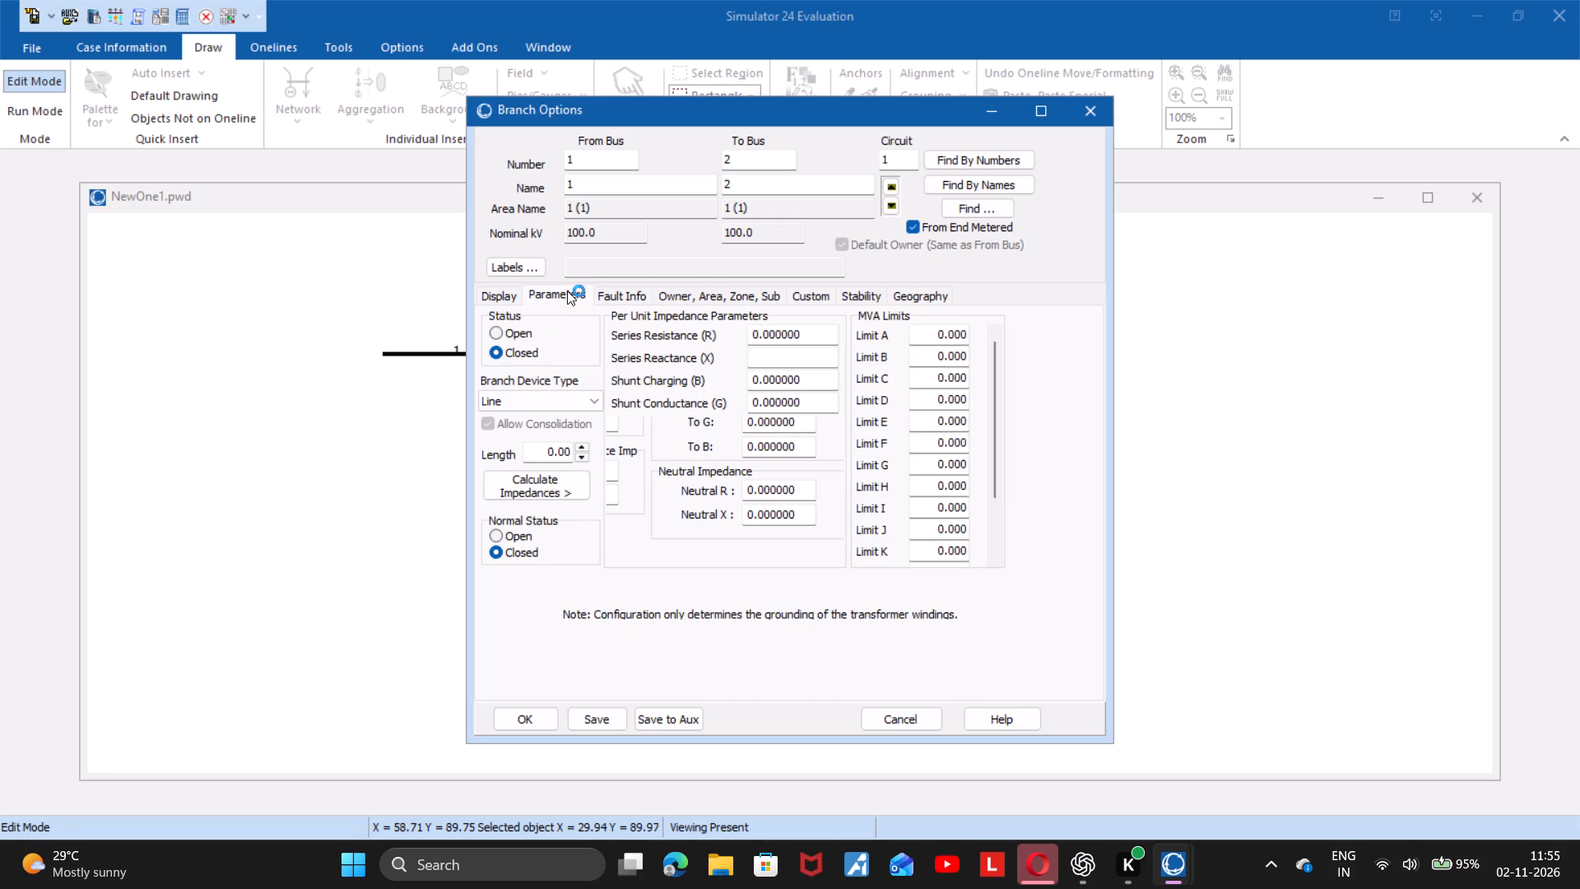
{"action": "left_click", "coordinate": [800, 352]}
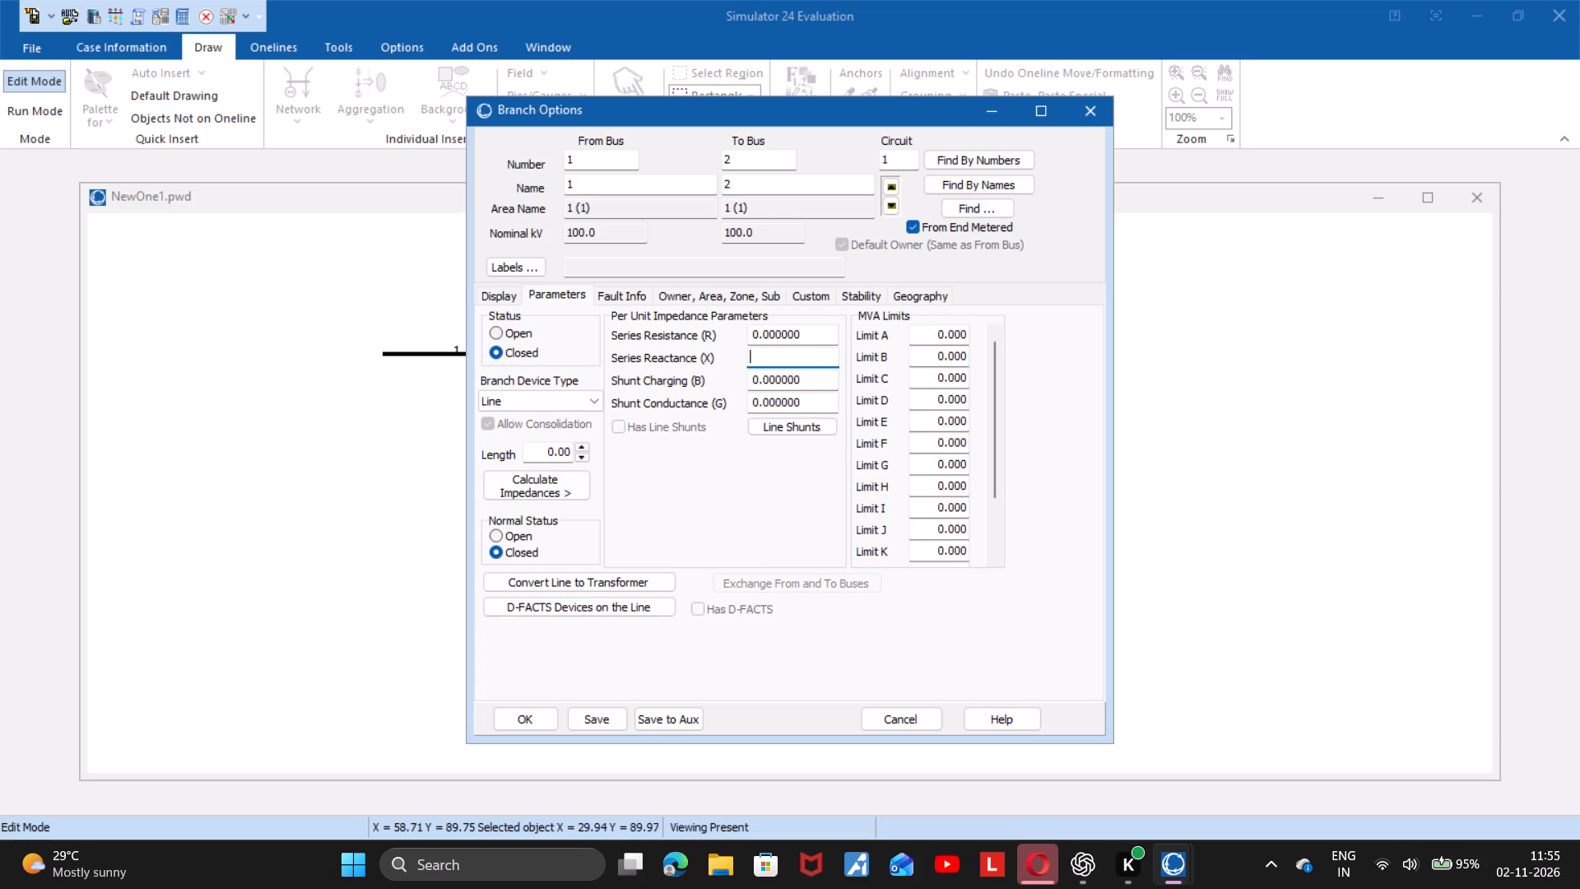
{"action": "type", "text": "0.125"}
{"action": "left_click", "coordinate": [531, 716]}
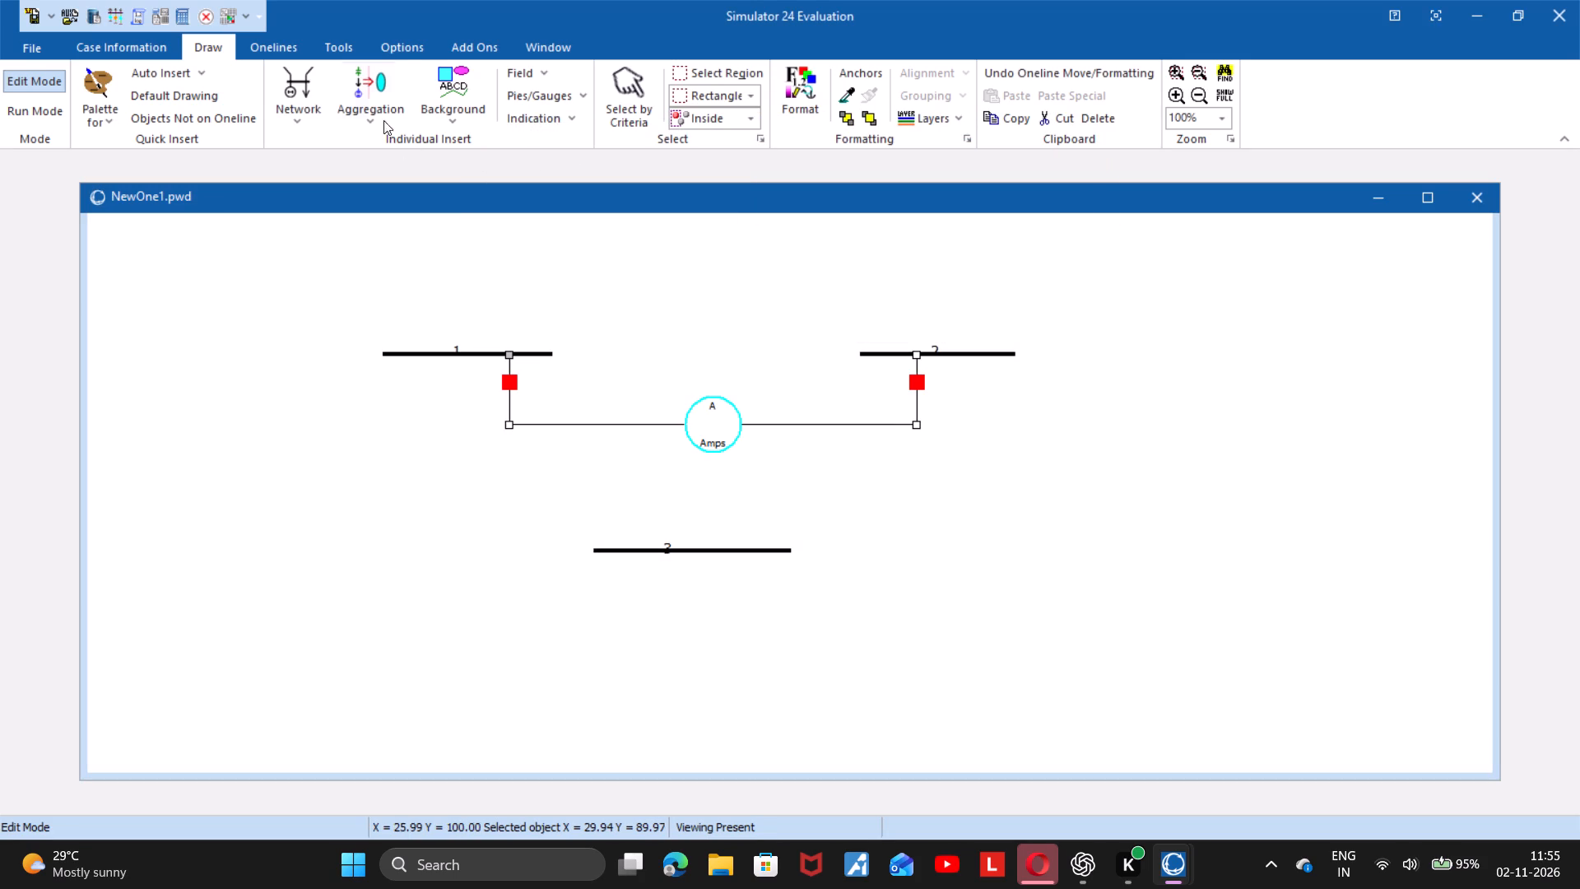
Draw a transmission line from bus 1 to bus 3, running straight down, then diagonally to just above bus 3, and down onto its bar.
{"action": "left_click", "coordinate": [324, 81]}
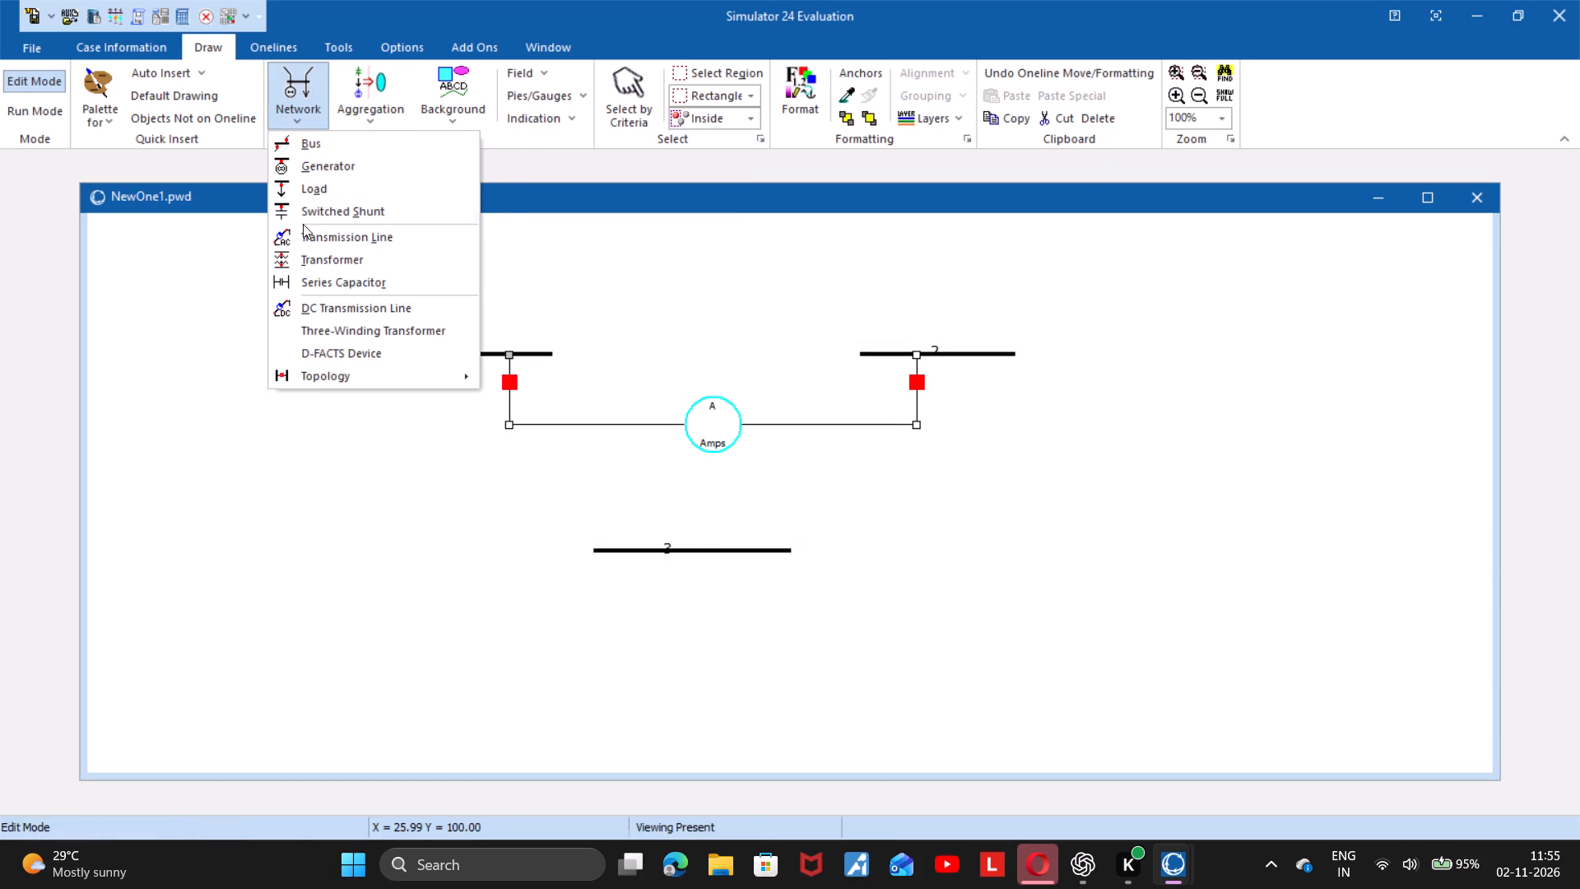
{"action": "left_click", "coordinate": [304, 231]}
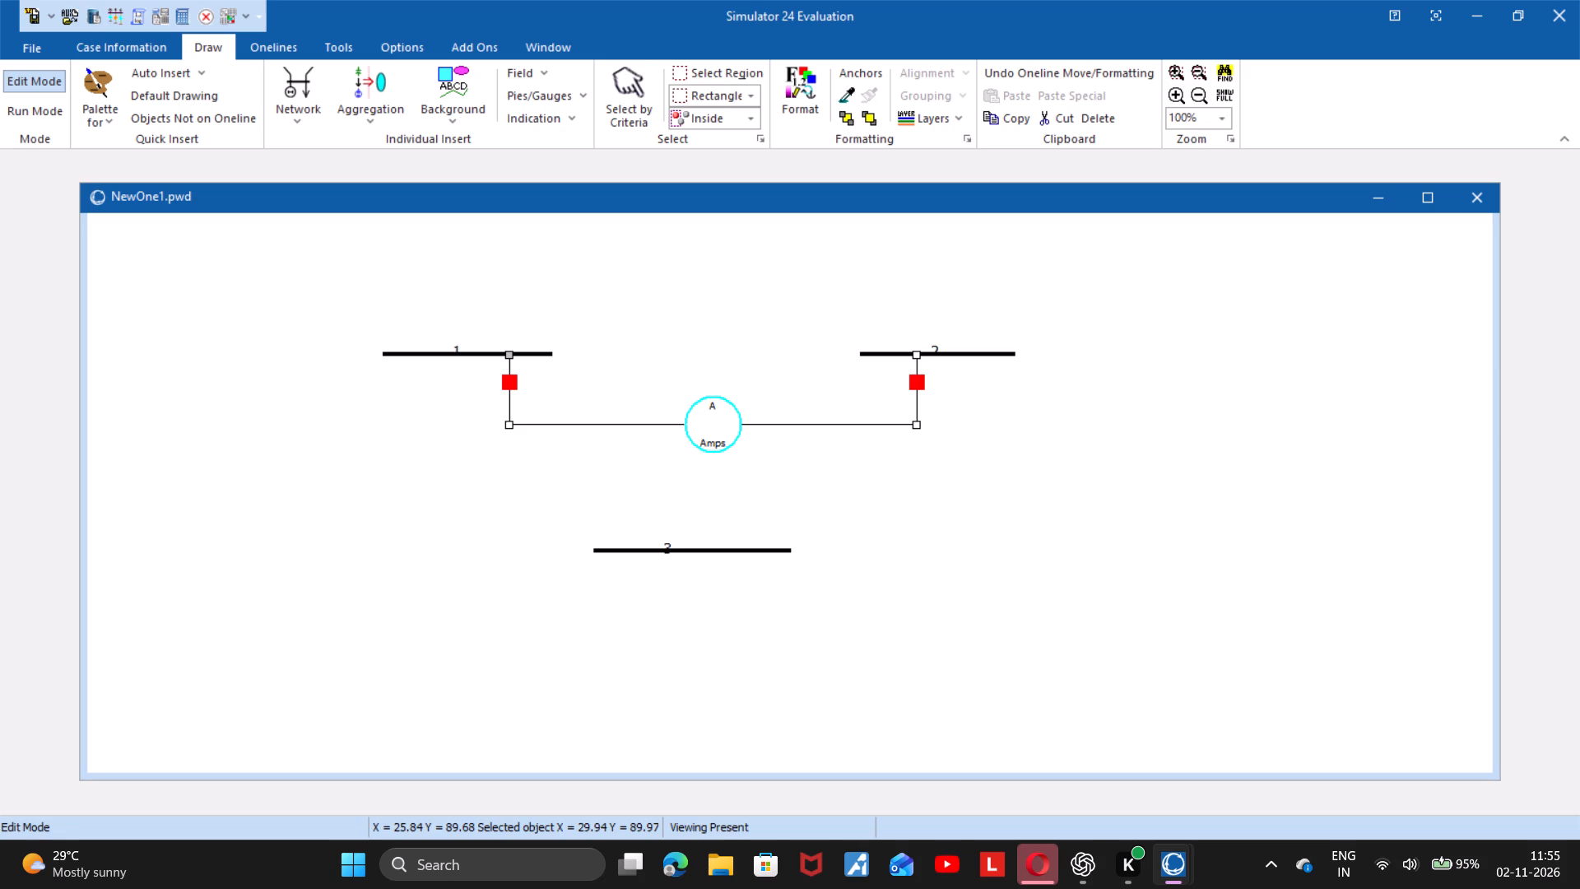
{"action": "left_click", "coordinate": [434, 355]}
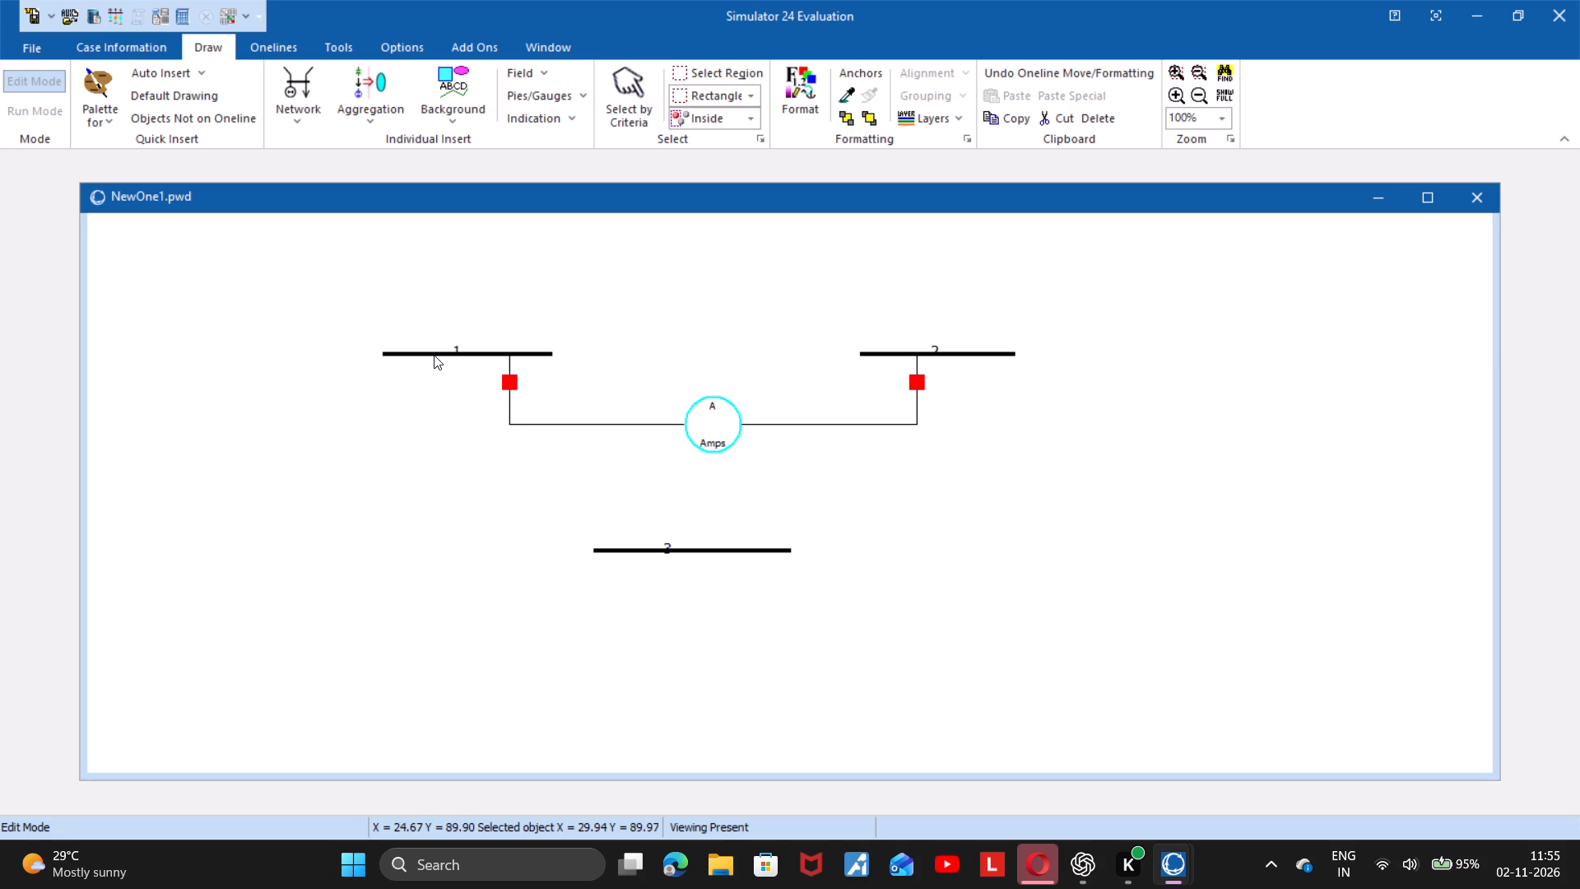
{"action": "left_click", "coordinate": [434, 355]}
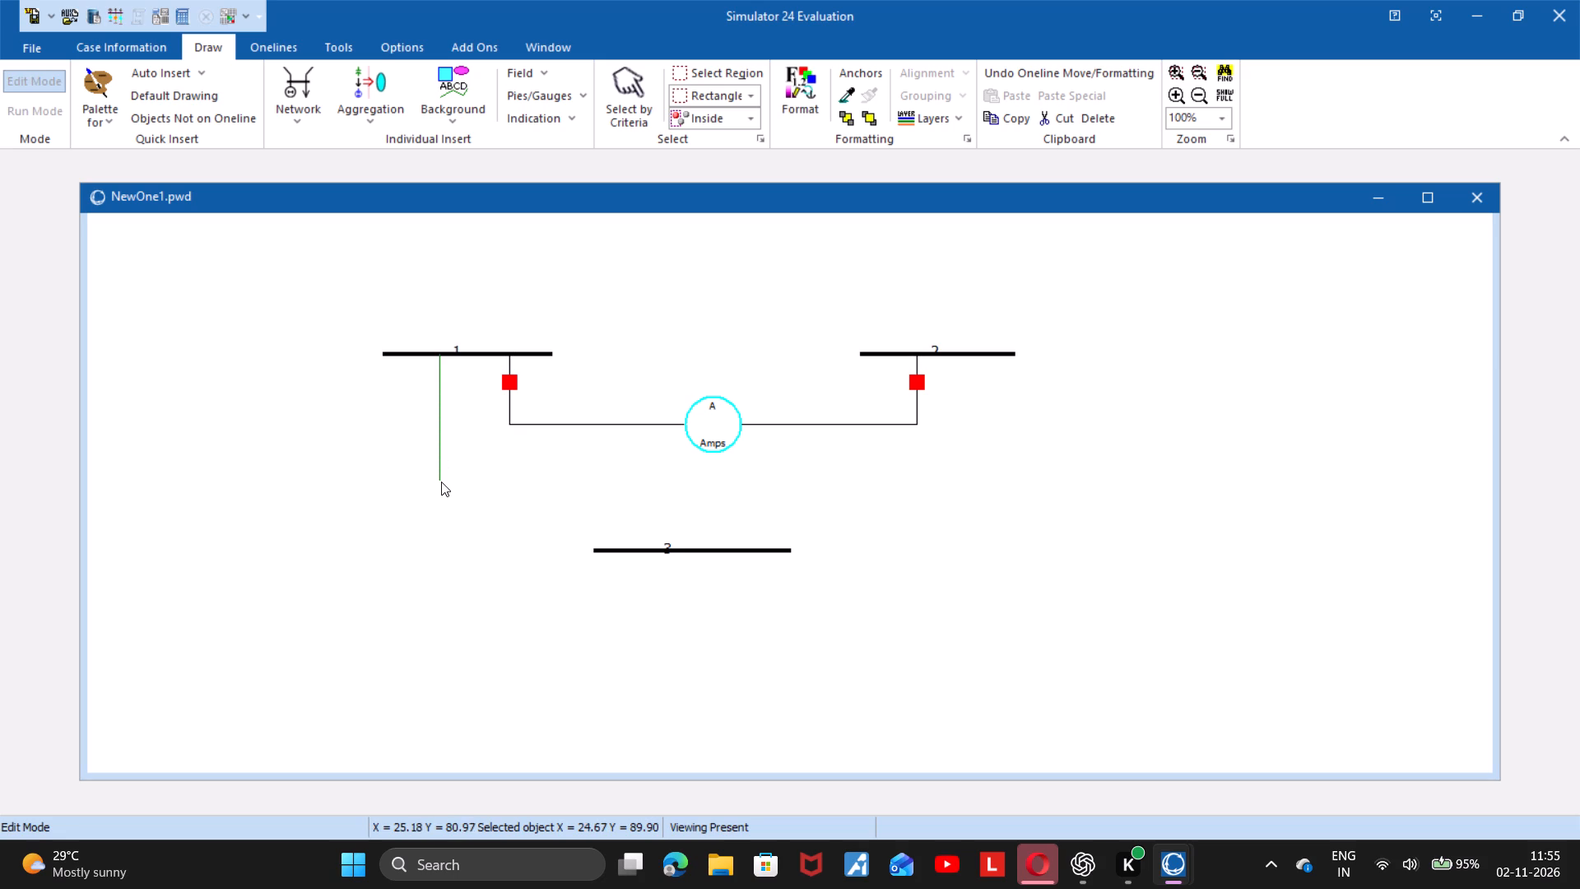
{"action": "left_click", "coordinate": [441, 482]}
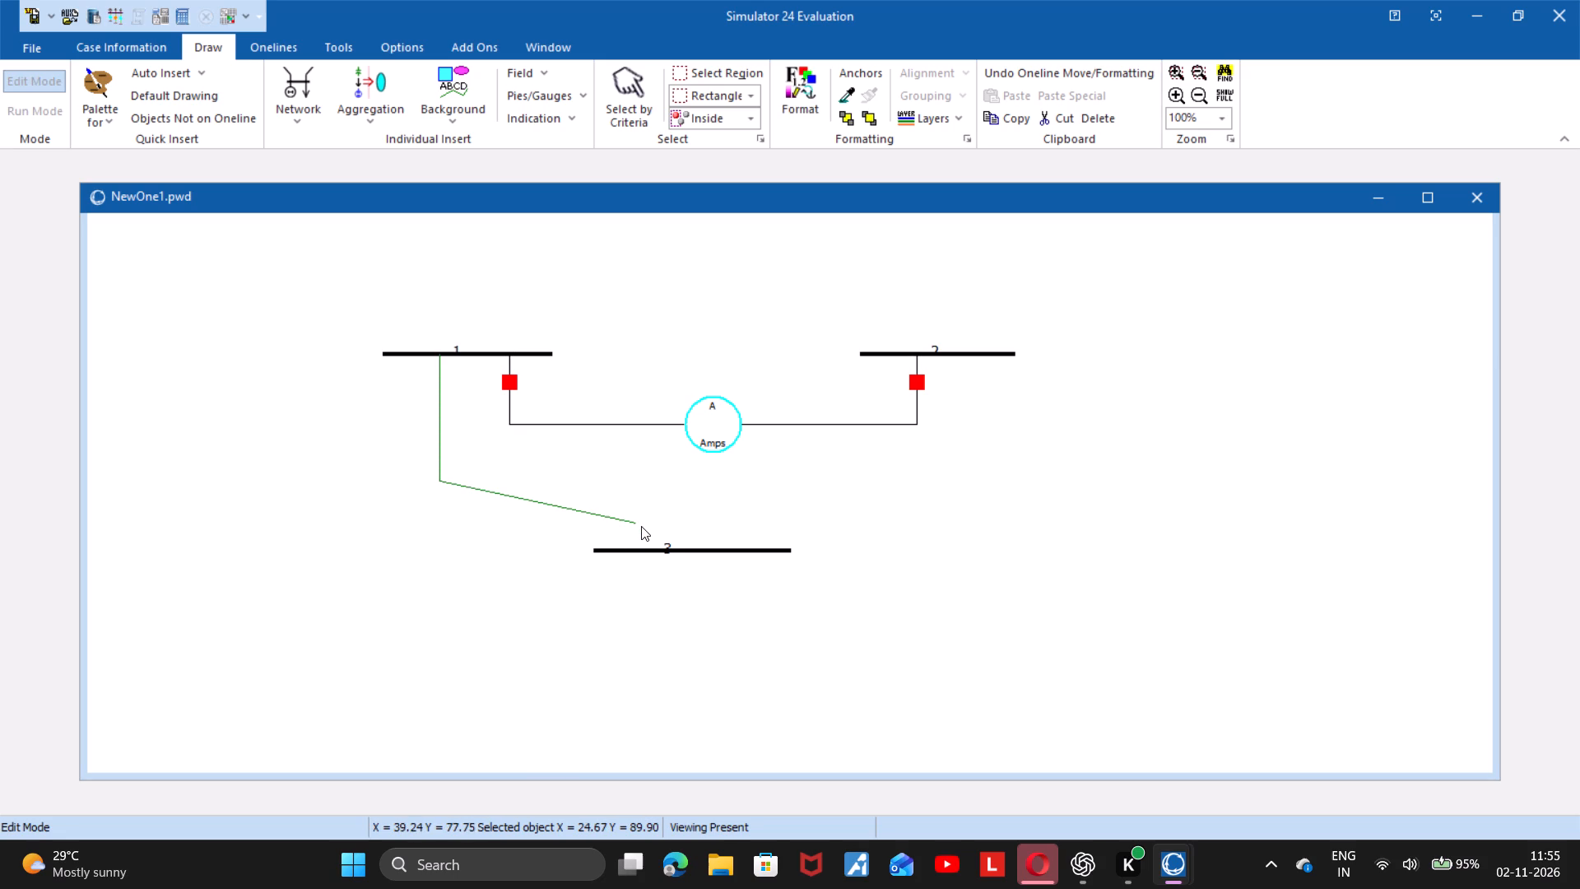
{"action": "left_click", "coordinate": [641, 526]}
{"action": "left_click", "coordinate": [642, 547]}
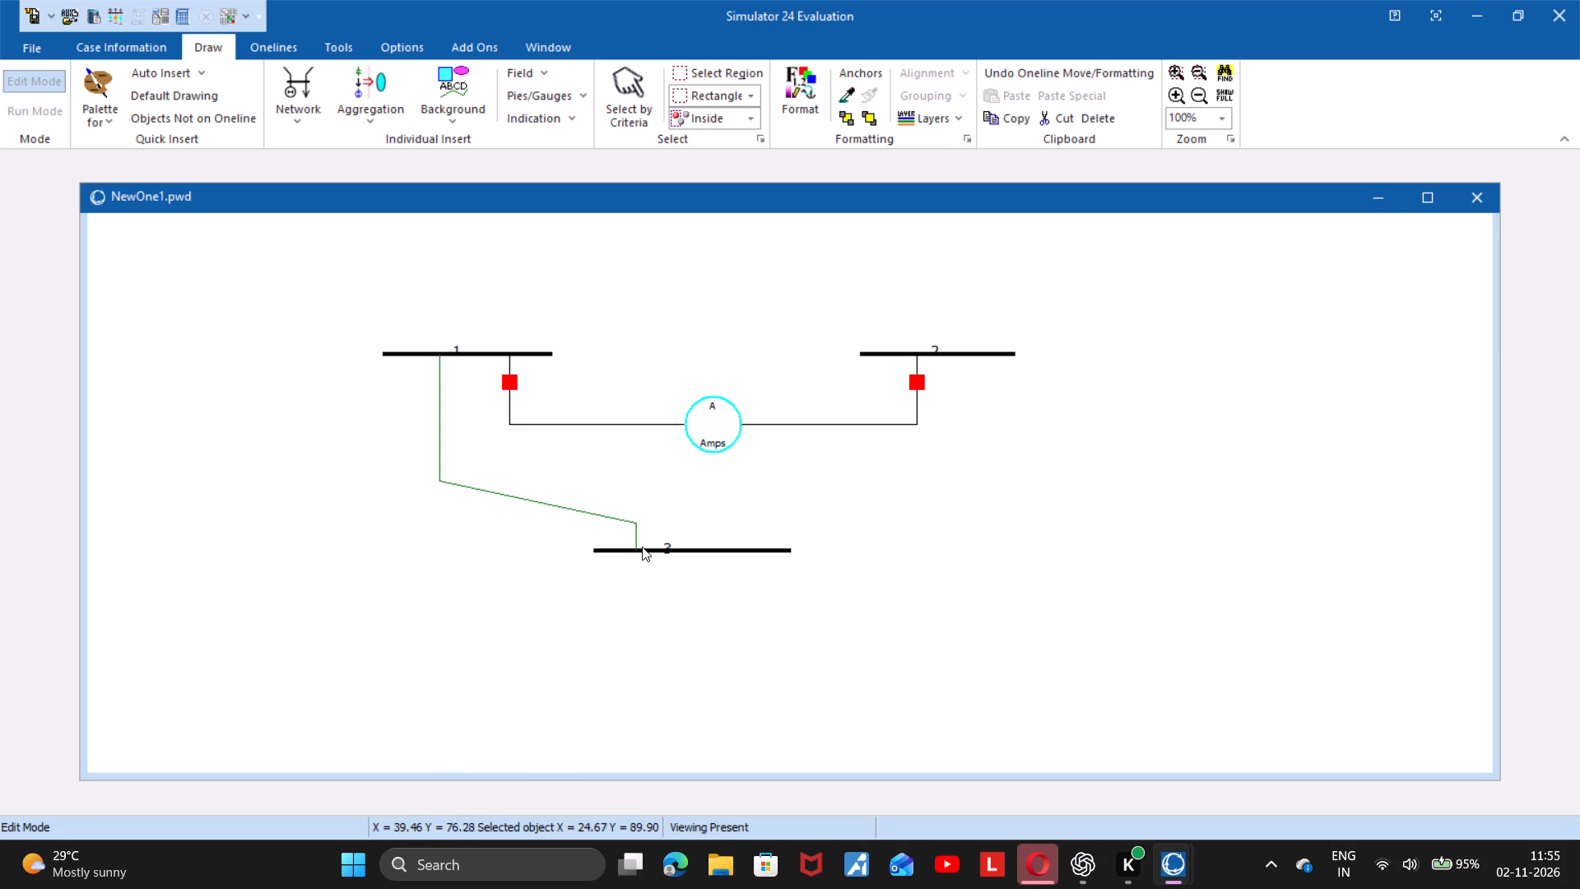
{"action": "double_click", "coordinate": [642, 547]}
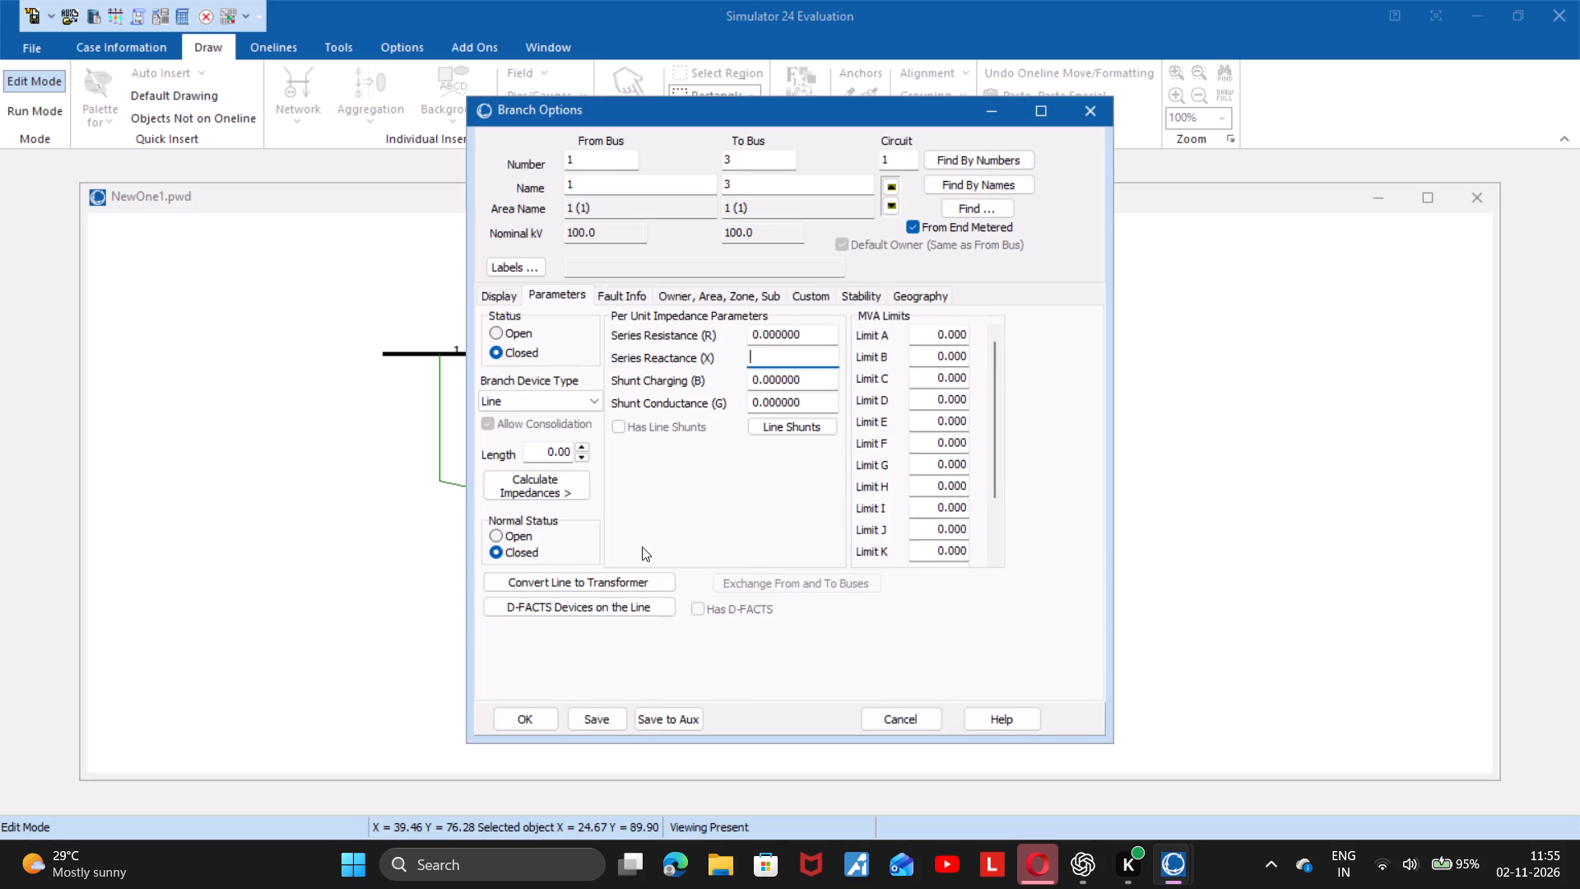
Set the bus 1 to bus 3 line's series reactance X to 0.15 and its zero sequence reactance X to 0.35.
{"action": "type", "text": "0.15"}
{"action": "left_click", "coordinate": [613, 300]}
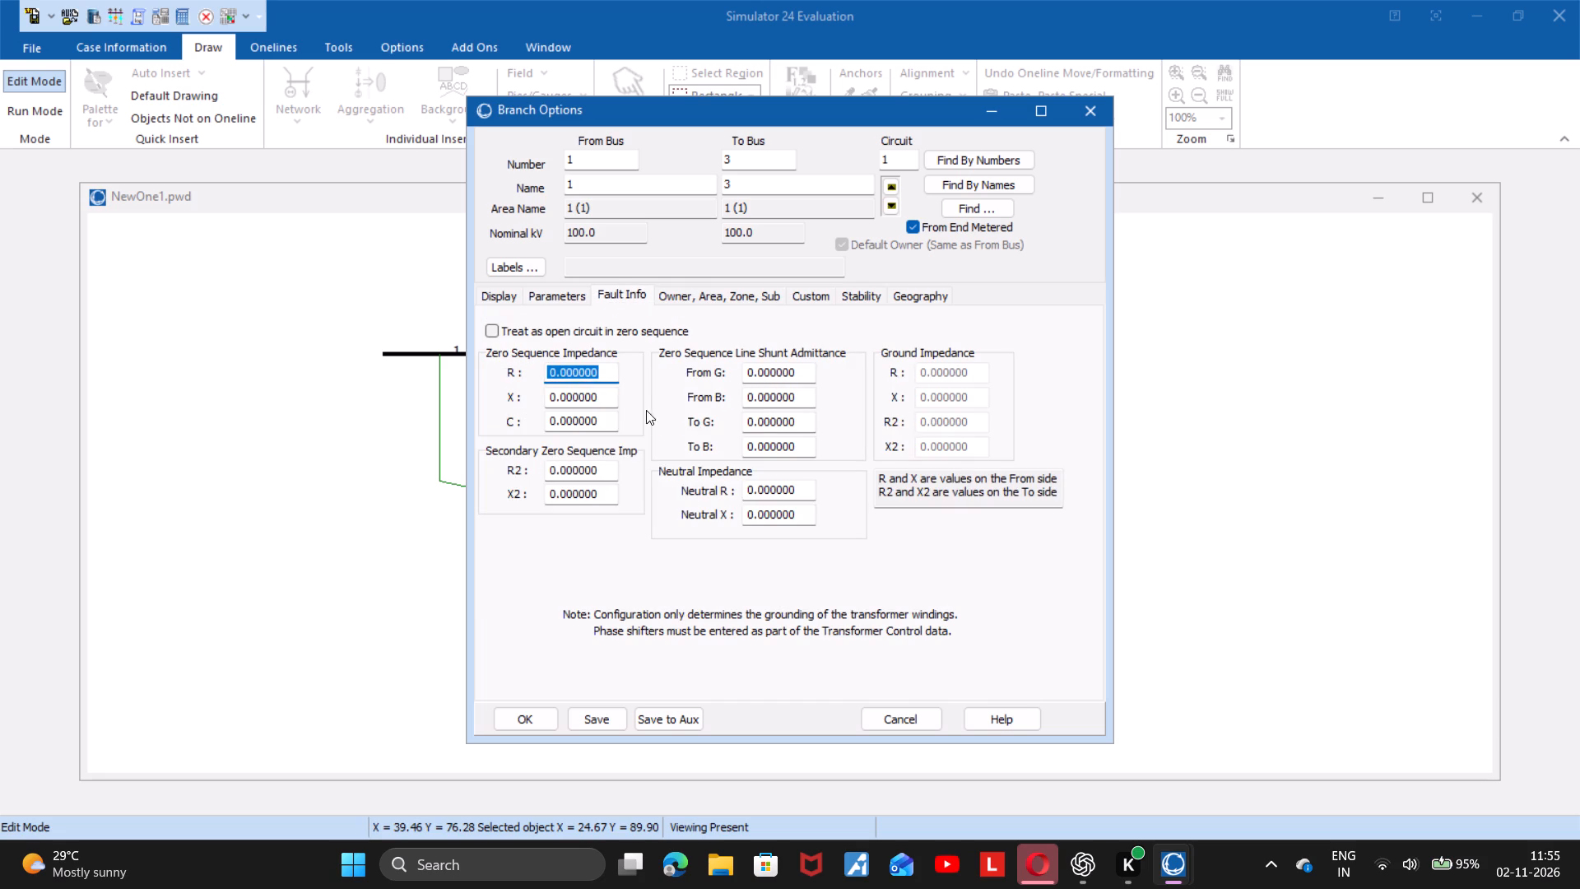
{"action": "left_click_drag", "start_coordinate": [606, 391], "coordinate": [513, 407]}
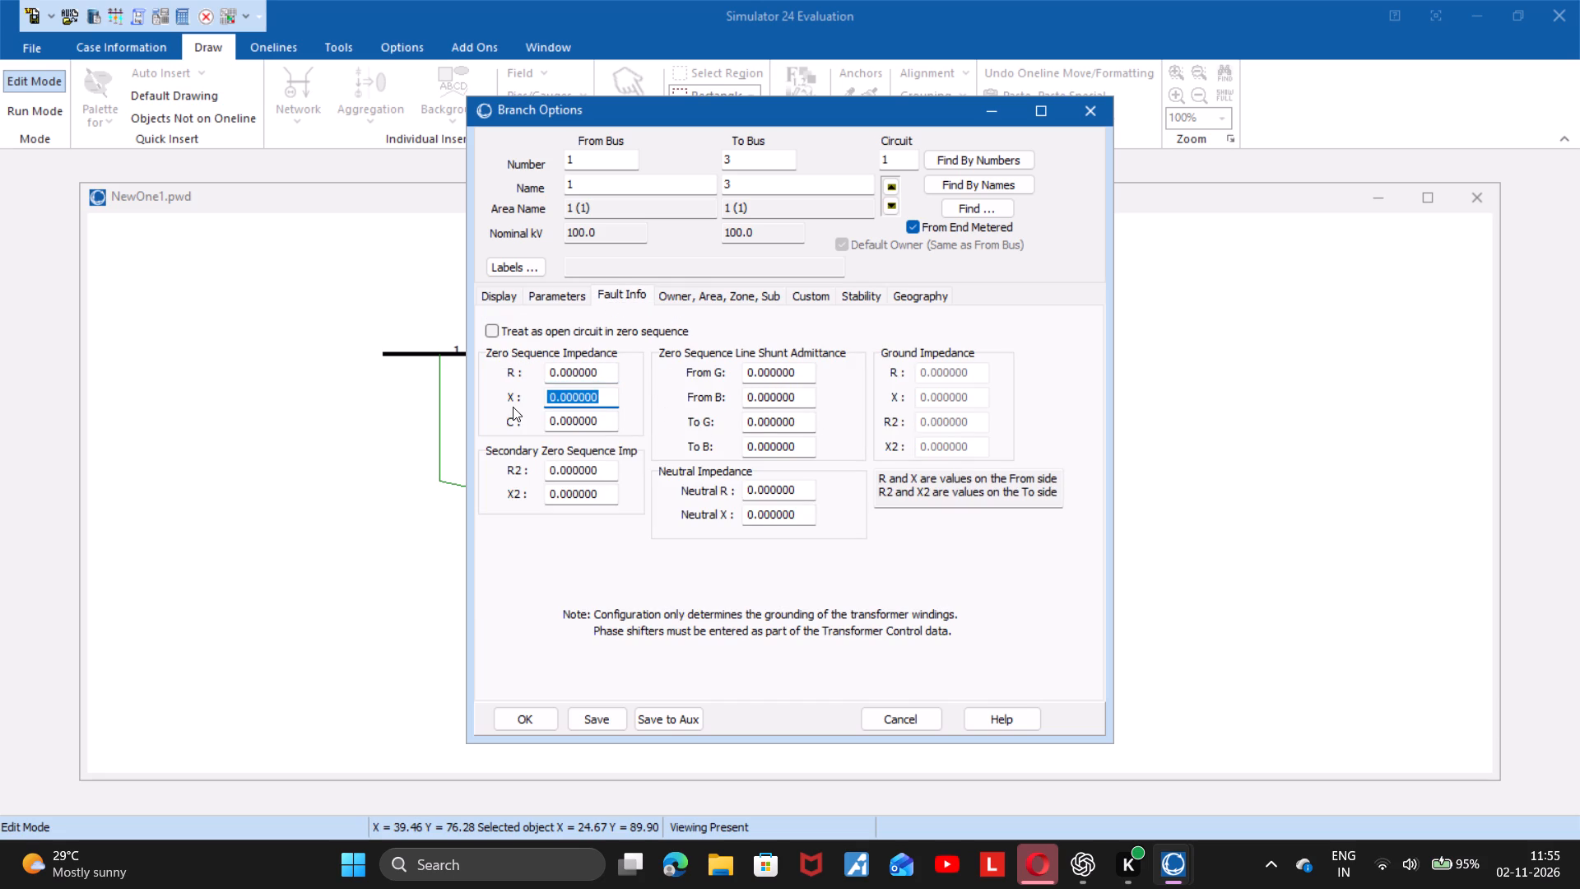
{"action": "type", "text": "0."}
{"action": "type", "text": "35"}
{"action": "left_click", "coordinate": [539, 291]}
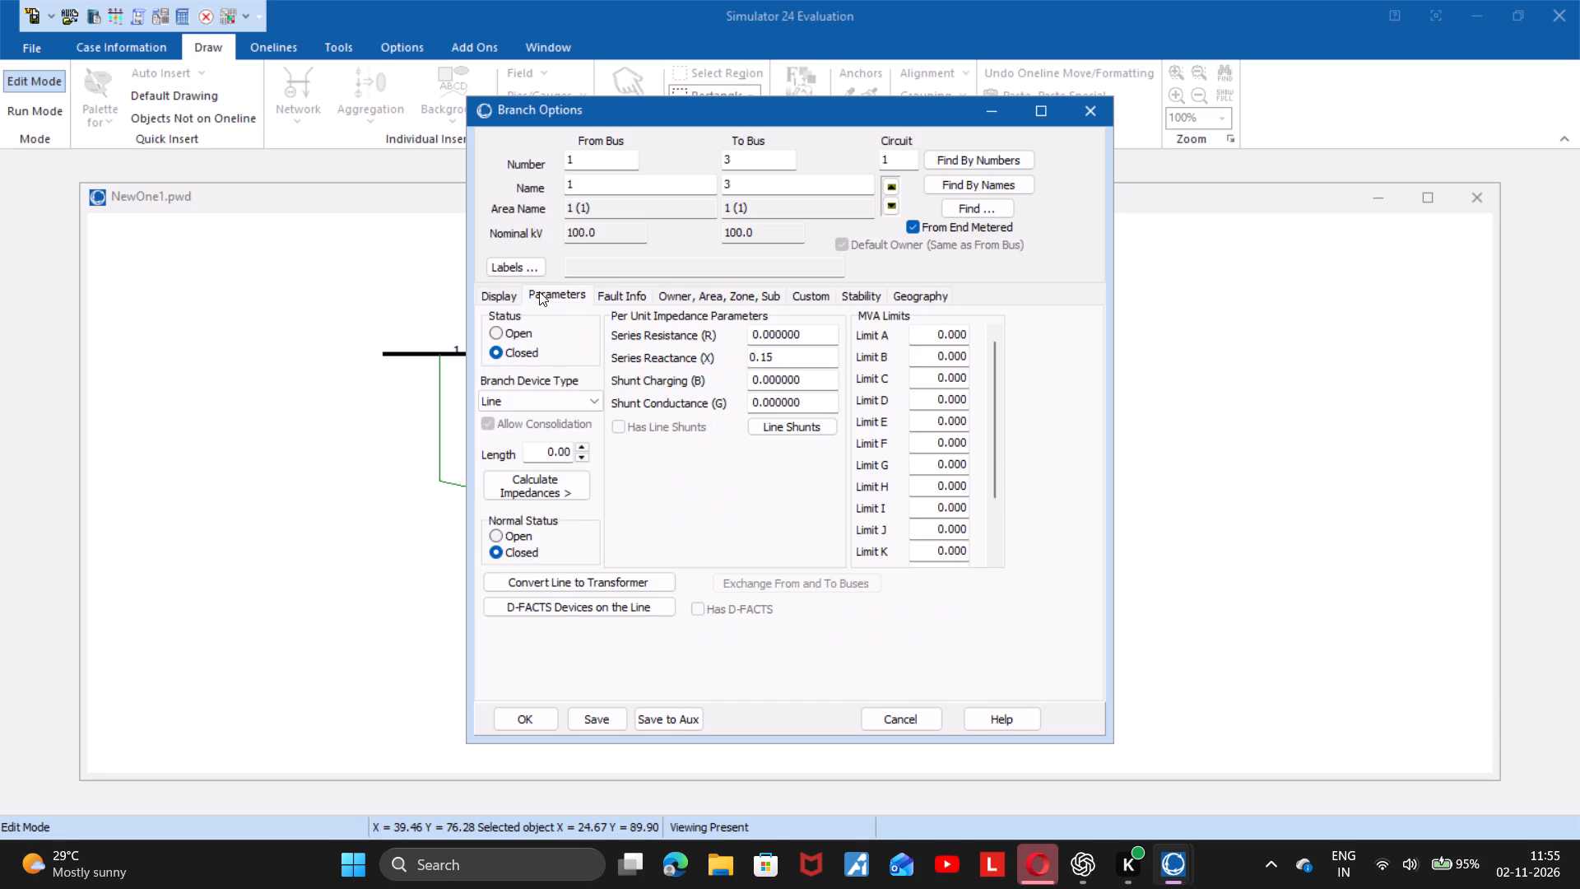
{"action": "left_click", "coordinate": [517, 291]}
{"action": "left_click", "coordinate": [538, 726]}
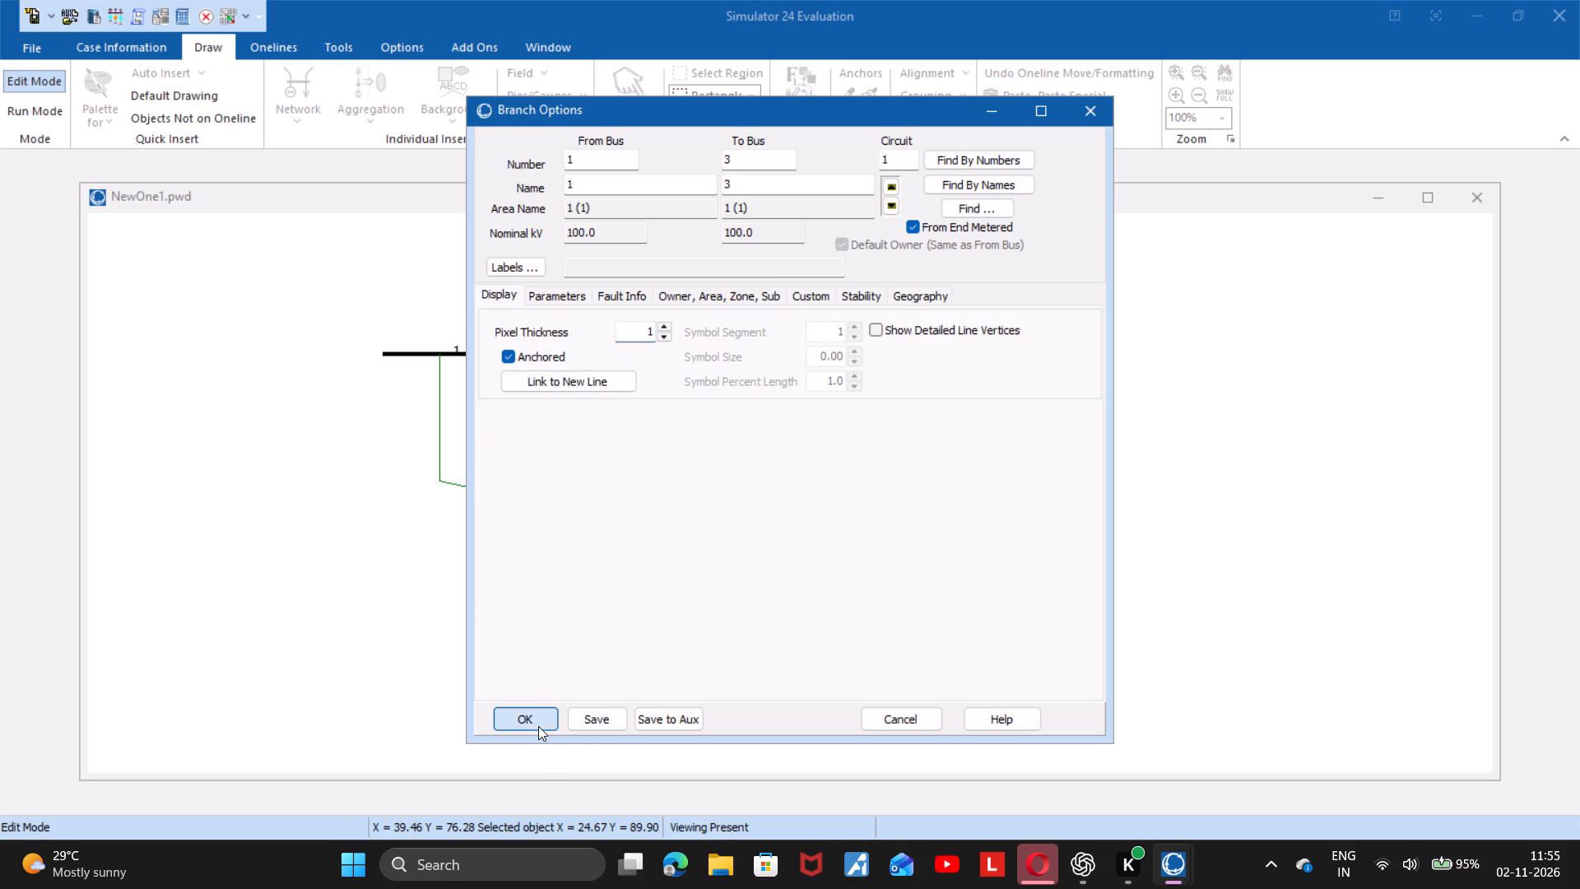
Start inserting another network element on the oneline diagram.
{"action": "left_click", "coordinate": [316, 112]}
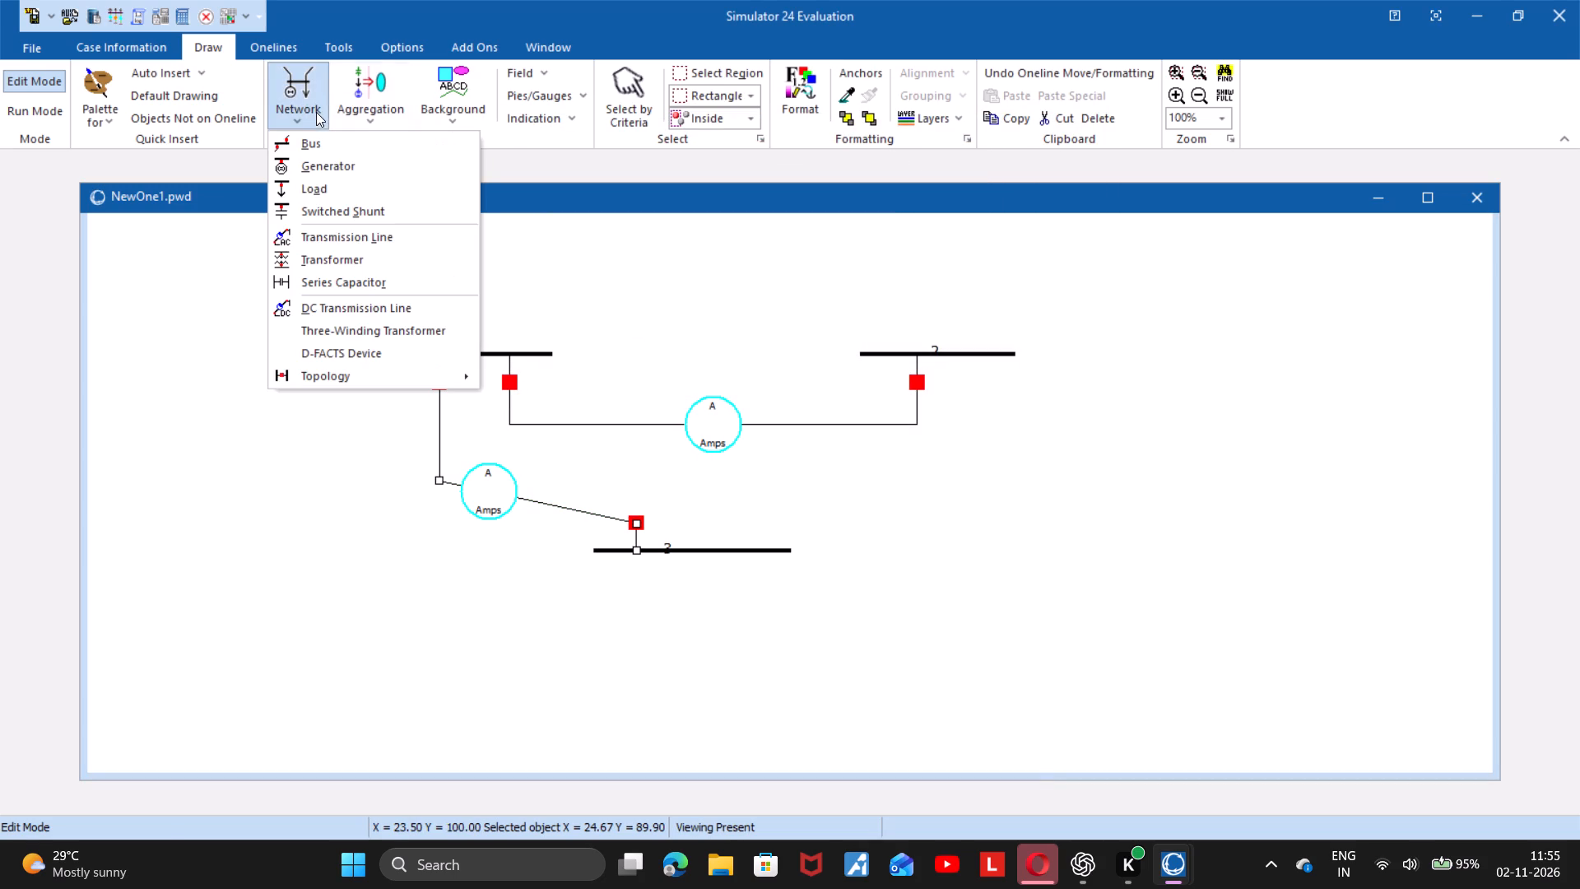
Draw a transmission line from bus 2 down and across to the free end of bus 3.
{"action": "left_click", "coordinate": [352, 235]}
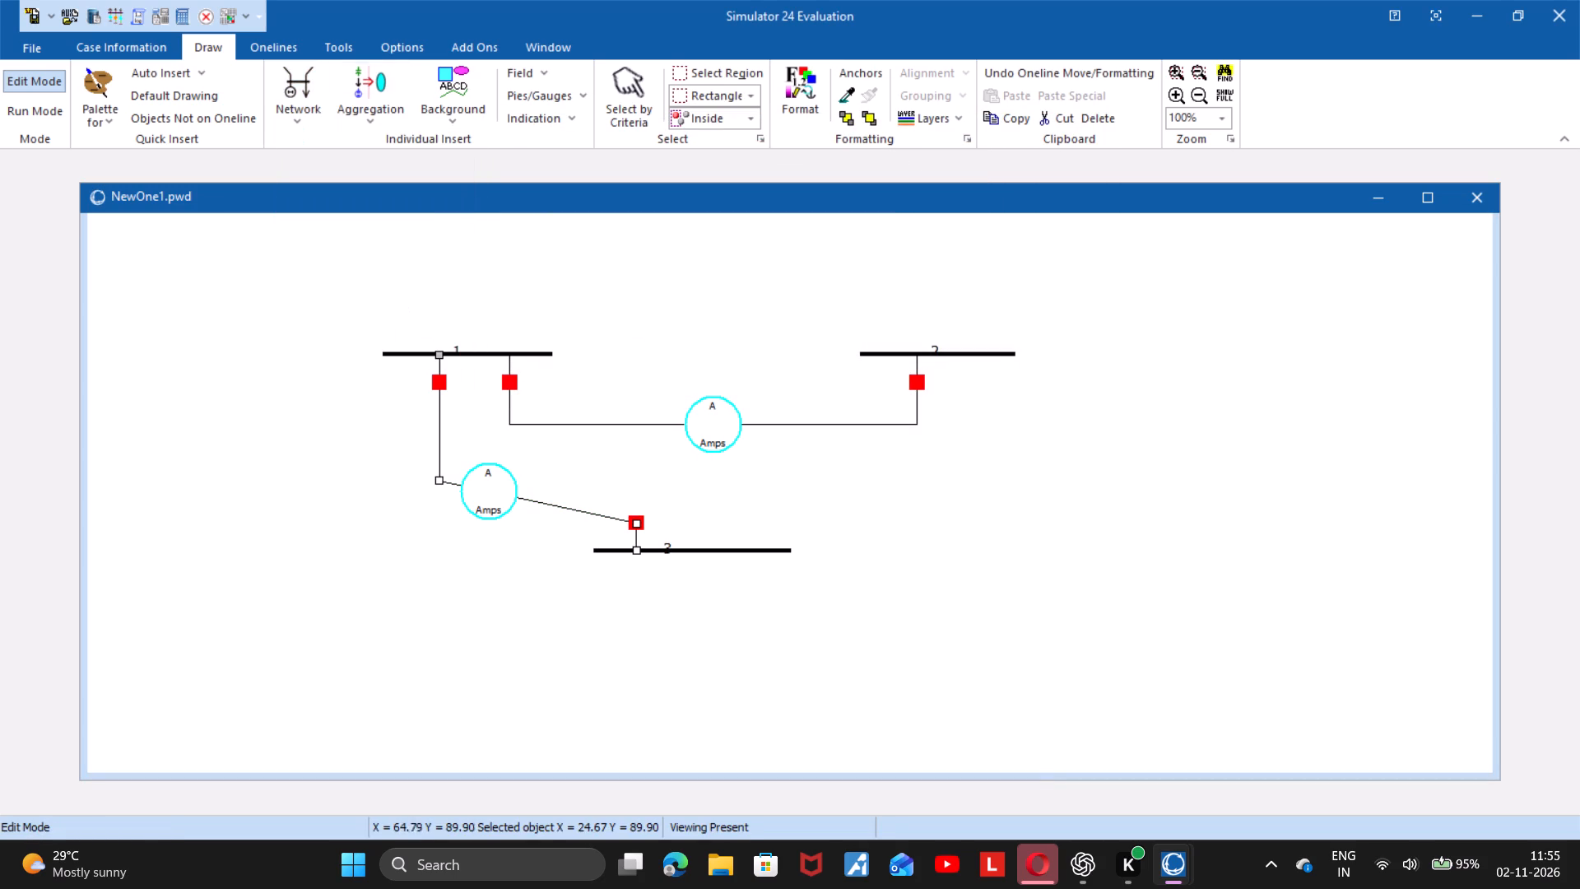
{"action": "left_click", "coordinate": [995, 354]}
{"action": "left_click", "coordinate": [995, 354]}
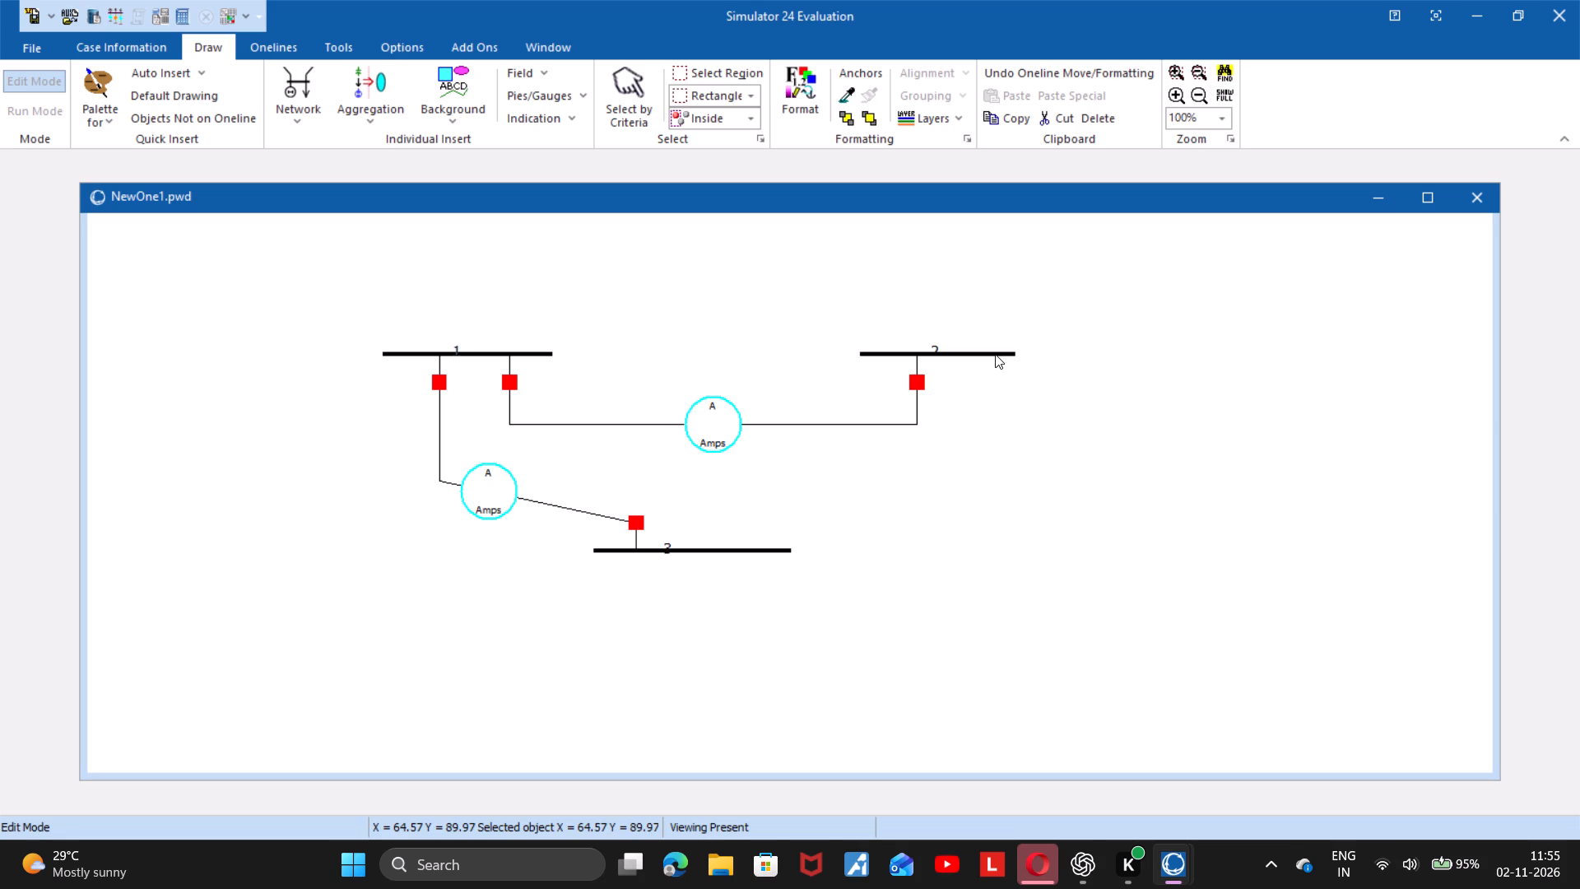
{"action": "left_click", "coordinate": [1003, 472]}
{"action": "left_click", "coordinate": [750, 515]}
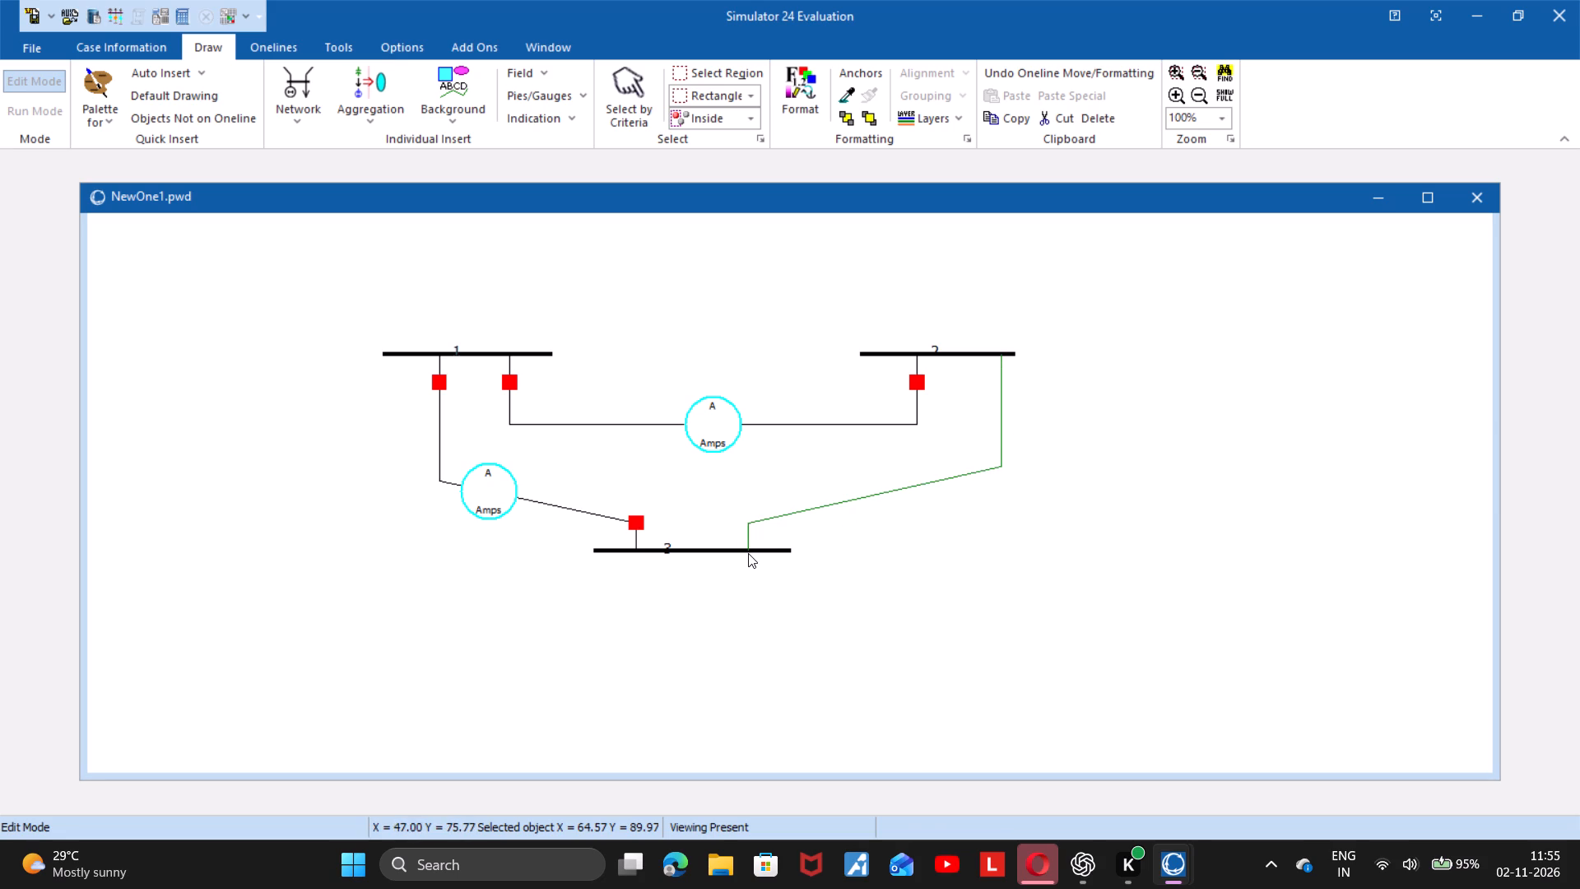
{"action": "double_click", "coordinate": [748, 553]}
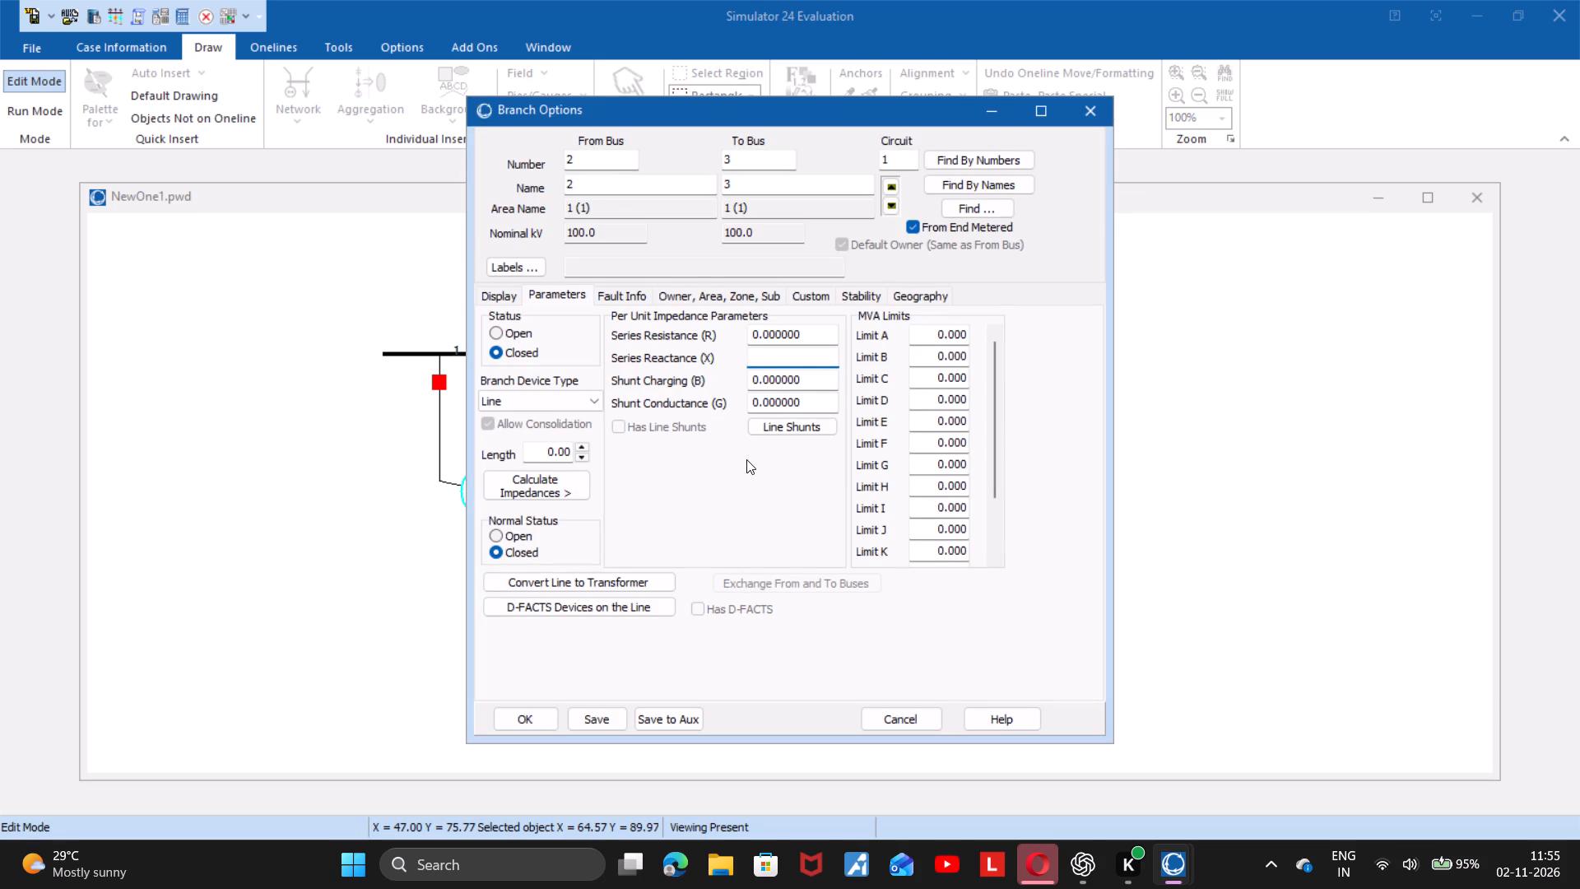
Set the bus 2 to bus 3 line's series reactance to 0.25 and its zero sequence reactance to 0.7125.
{"action": "type", "text": "0.25"}
{"action": "left_click", "coordinate": [634, 295]}
{"action": "left_click_drag", "start_coordinate": [594, 394], "coordinate": [541, 401]}
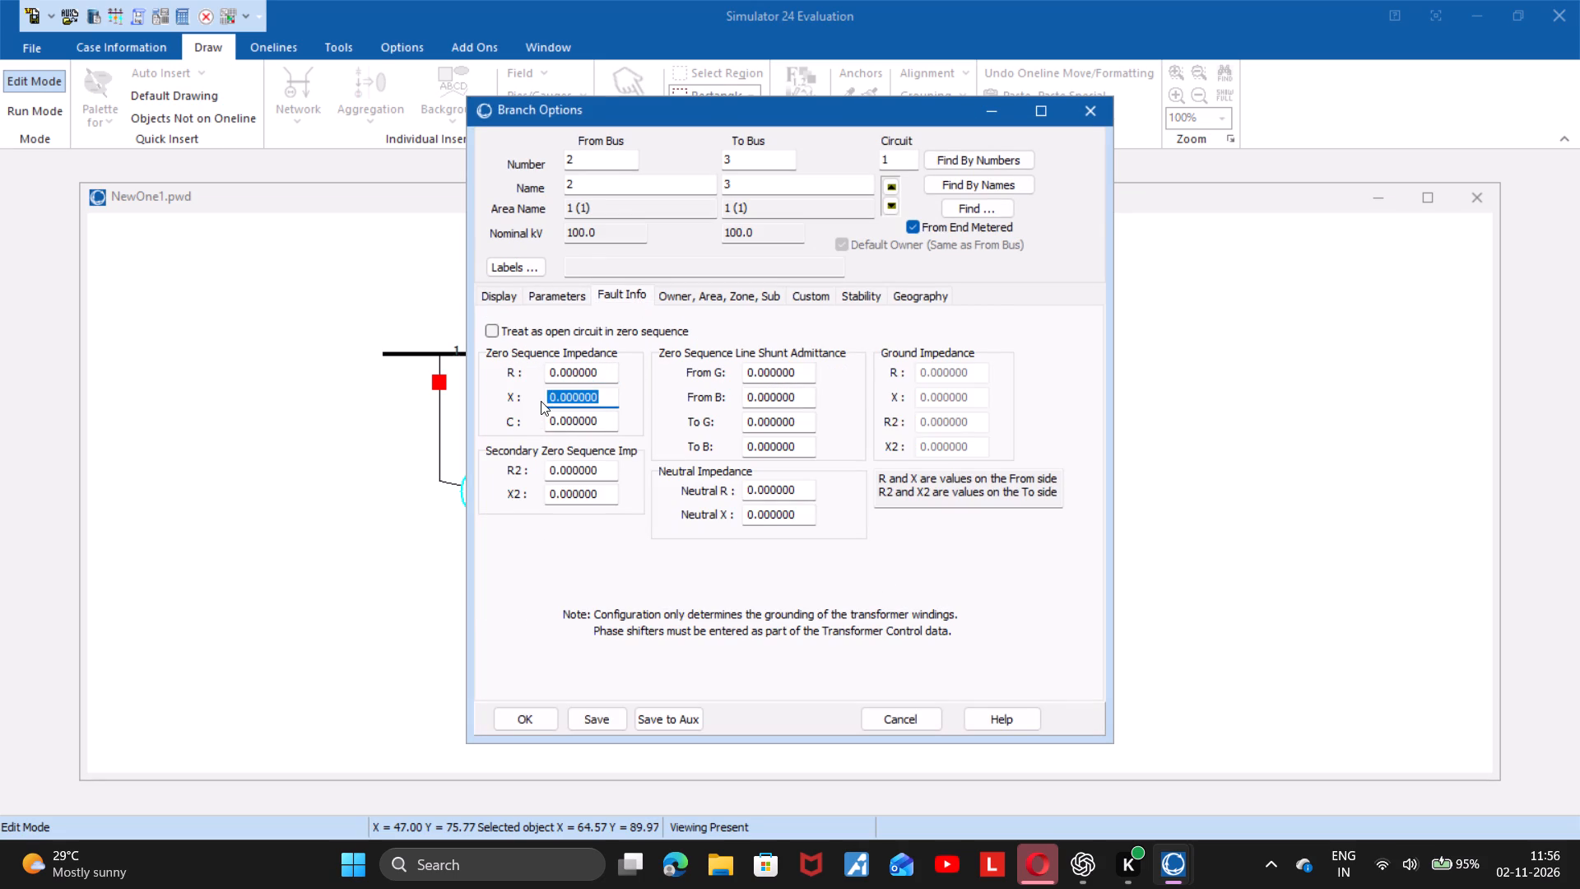
{"action": "type", "text": "0."}
{"action": "type", "text": "7125"}
{"action": "left_click", "coordinate": [529, 728]}
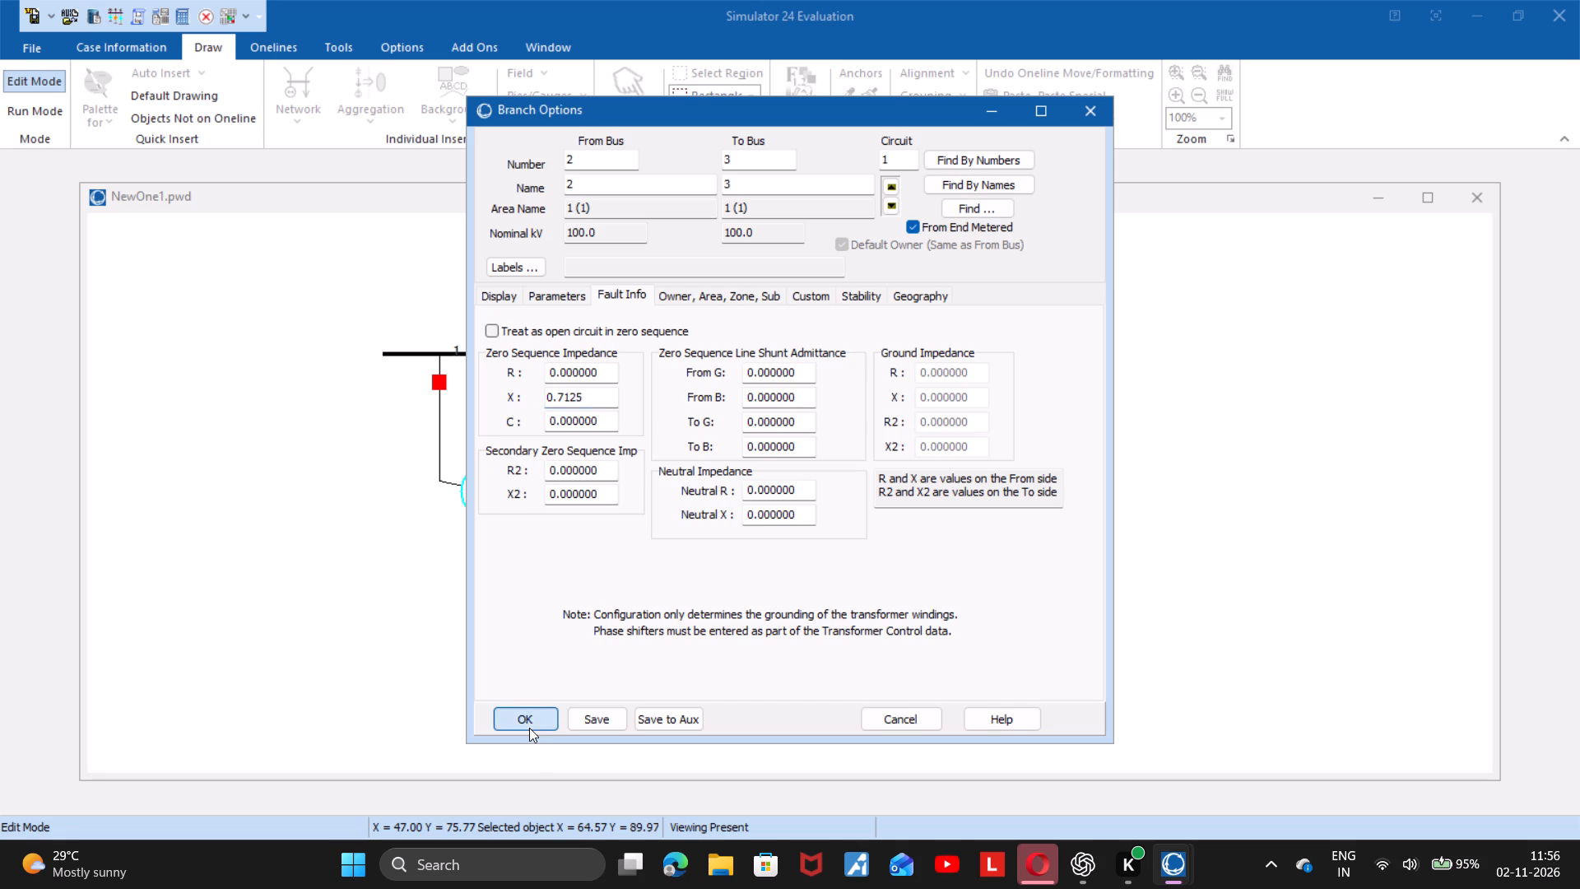
Insert a generator on bus 1 with an MW setpoint of 100.
{"action": "left_click", "coordinate": [301, 91]}
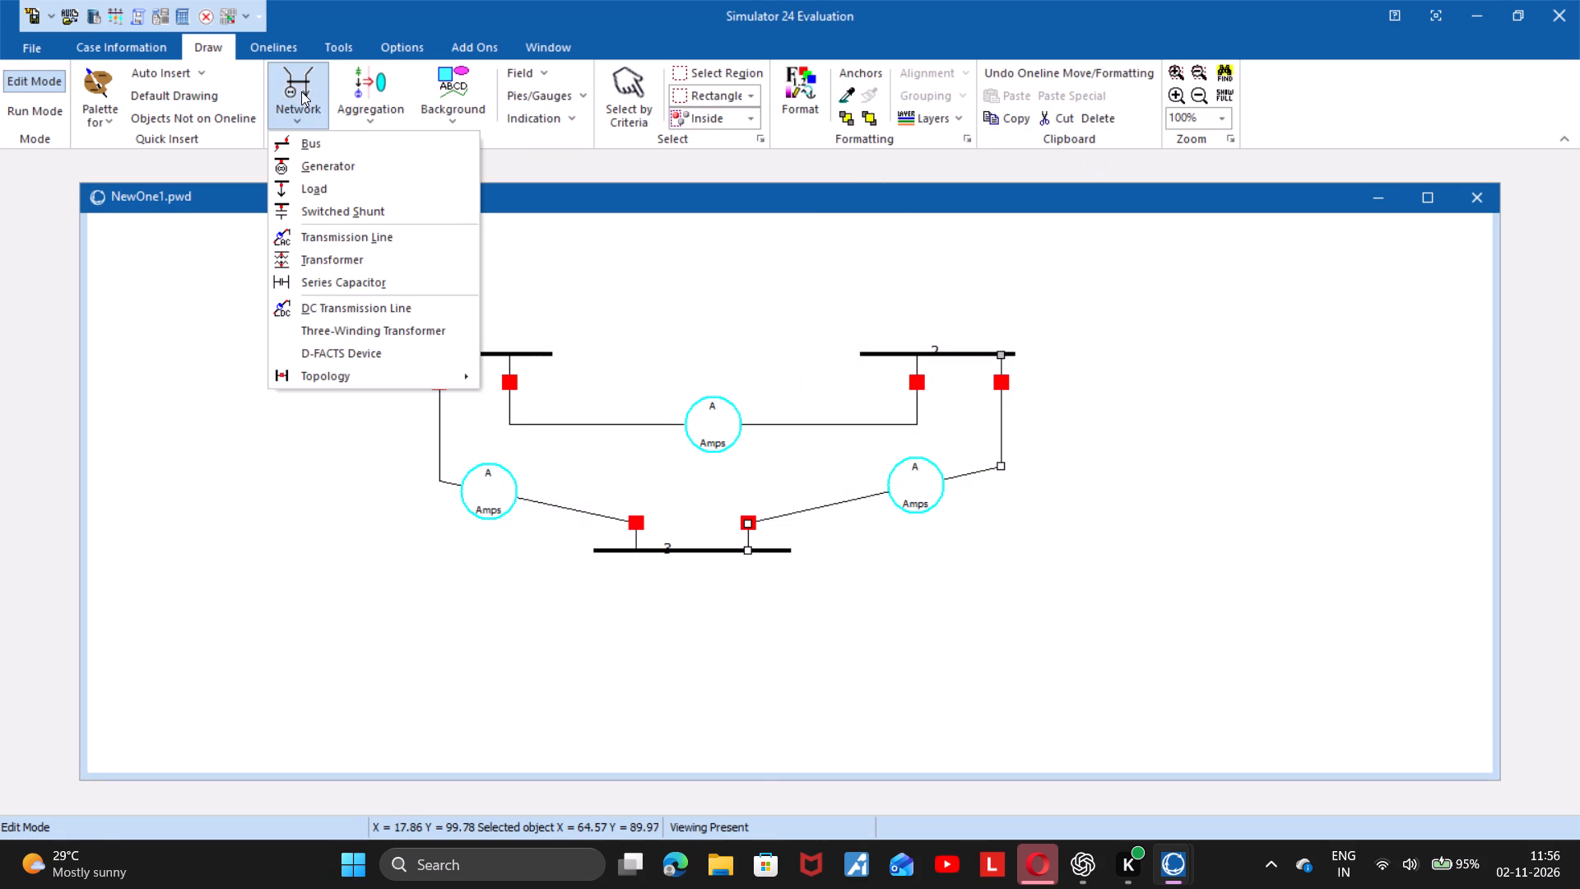
{"action": "left_click", "coordinate": [344, 159]}
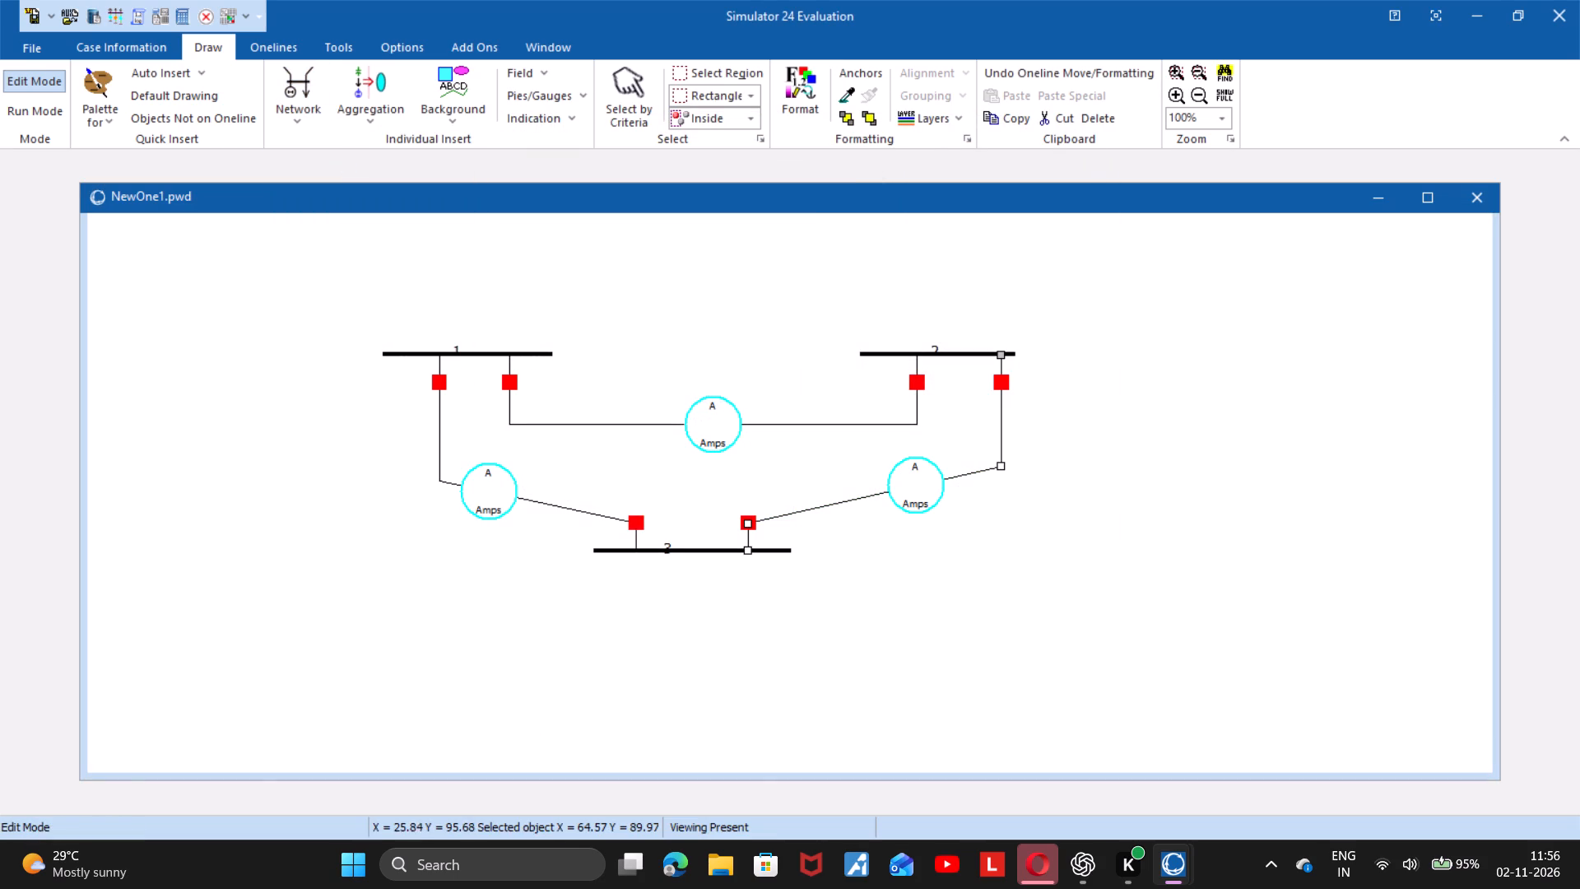
{"action": "left_click", "coordinate": [453, 272]}
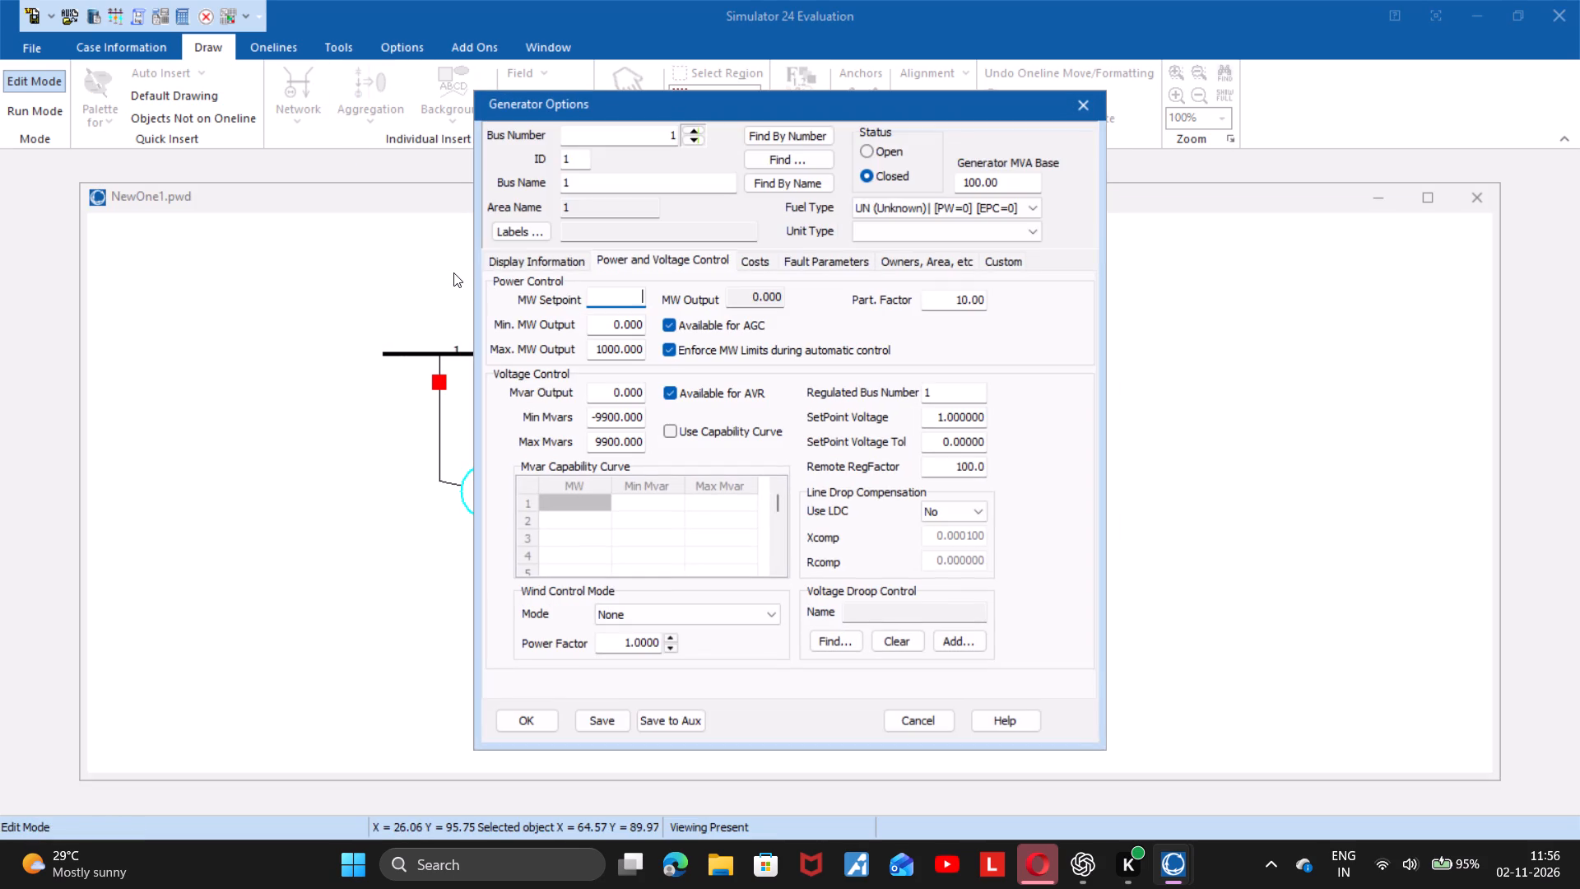
{"action": "type", "text": "100"}
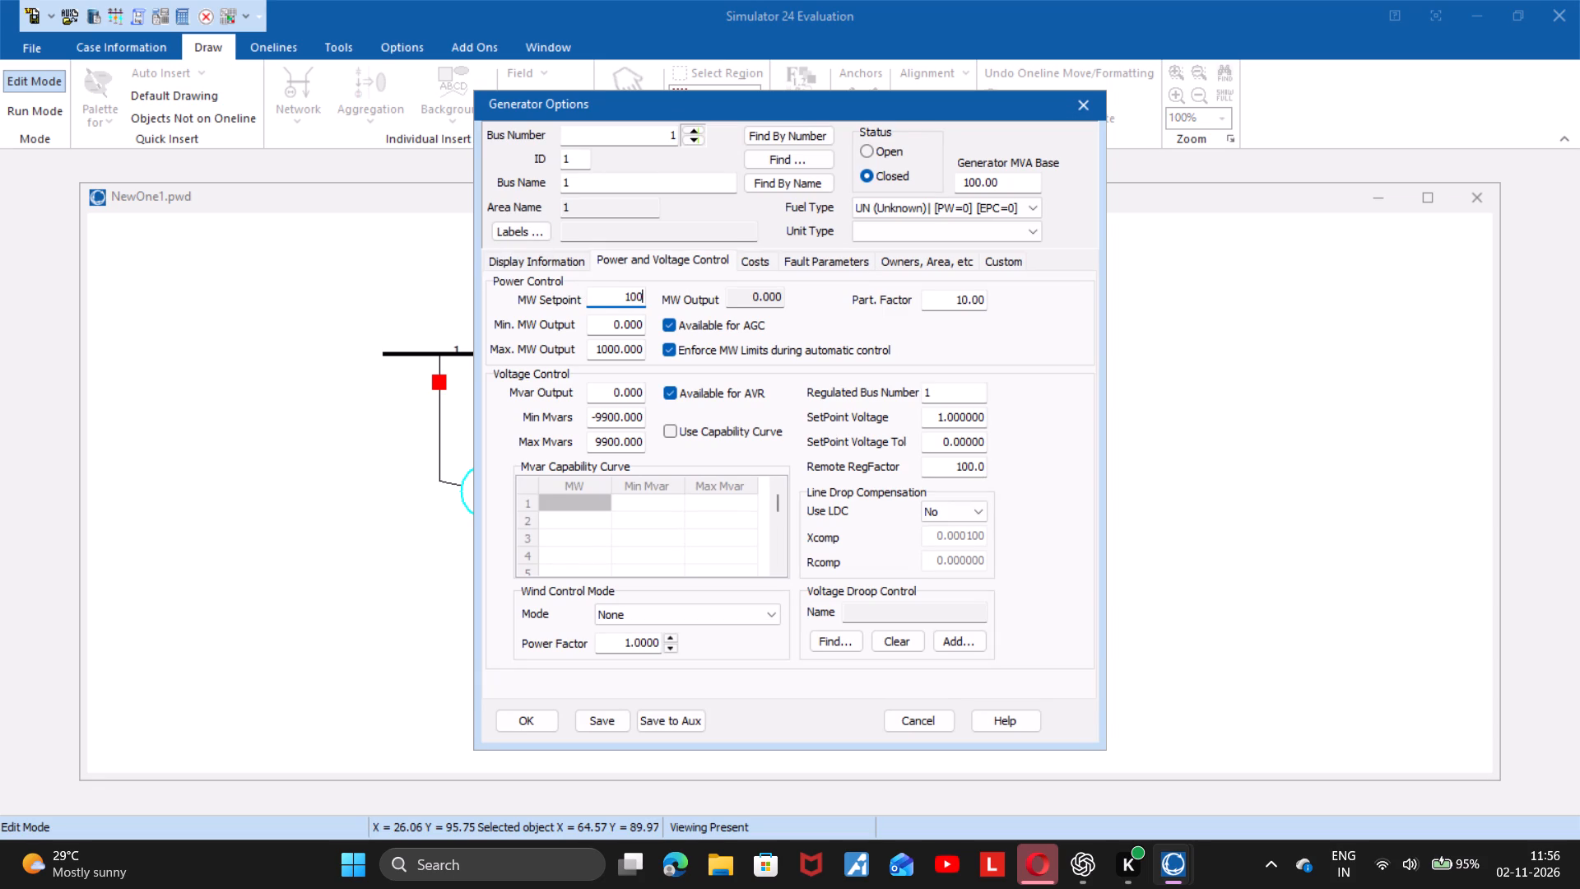
{"action": "left_click", "coordinate": [671, 263]}
Set the bus 1 generator's internal sequence reactances to 0.15 positive, 0.15 negative and 0.05 zero, and accept its options.
{"action": "left_click", "coordinate": [797, 260]}
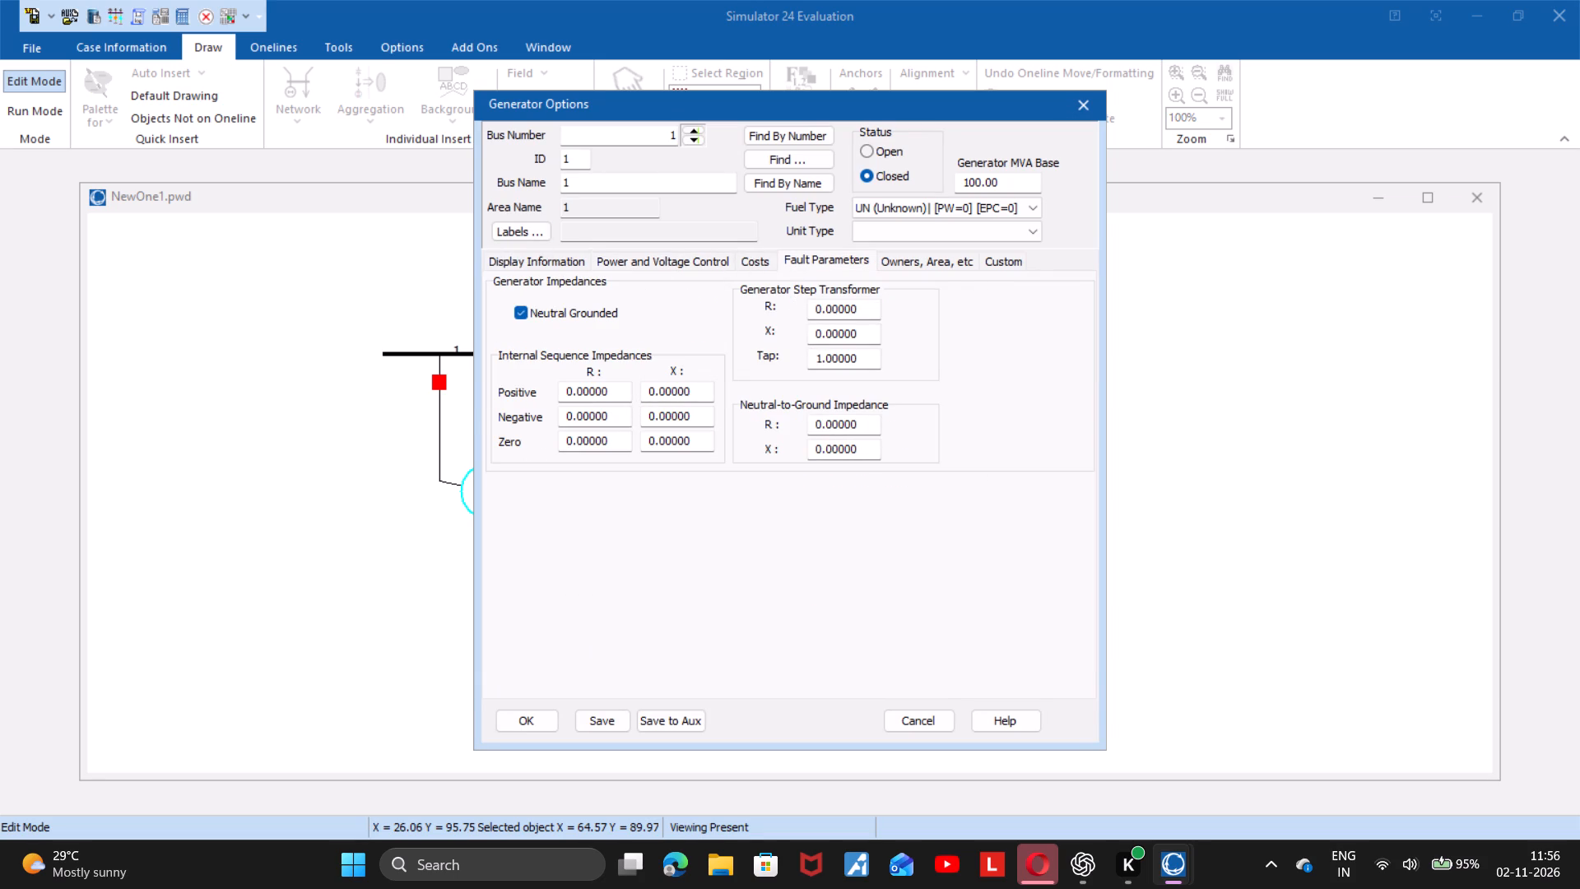
{"action": "left_click_drag", "start_coordinate": [687, 394], "coordinate": [641, 397]}
{"action": "type", "text": "0.15"}
{"action": "left_click_drag", "start_coordinate": [706, 416], "coordinate": [609, 417]}
{"action": "type", "text": "0.15"}
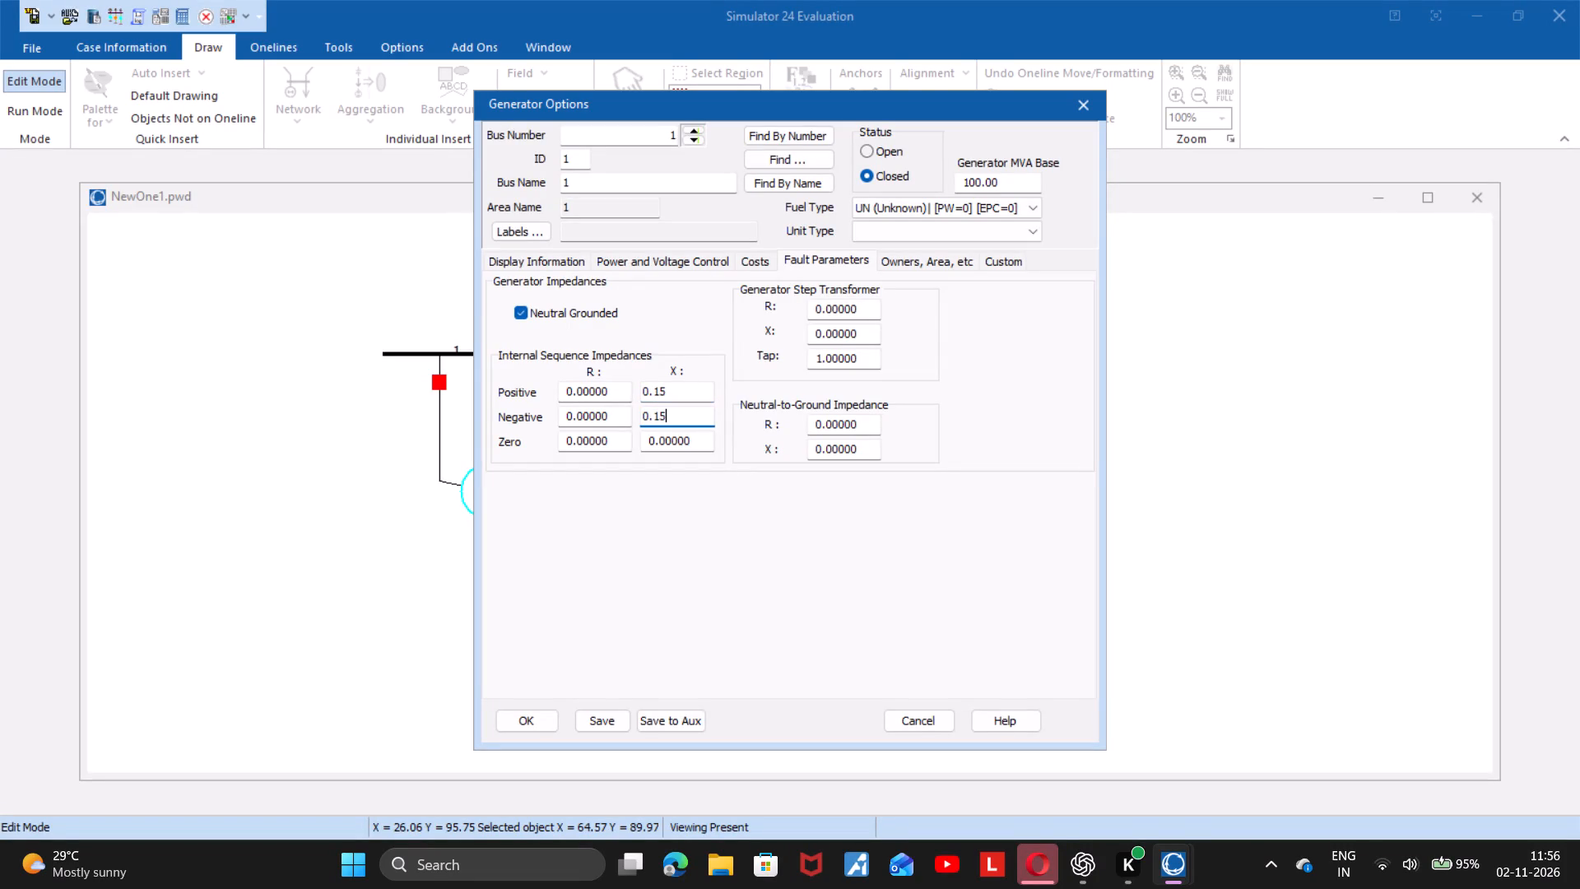
{"action": "left_click_drag", "start_coordinate": [694, 445], "coordinate": [669, 444]}
{"action": "key", "text": "5"}
{"action": "key", "text": "BackSpace"}
{"action": "key", "text": "BackSpace"}
{"action": "key", "text": "5"}
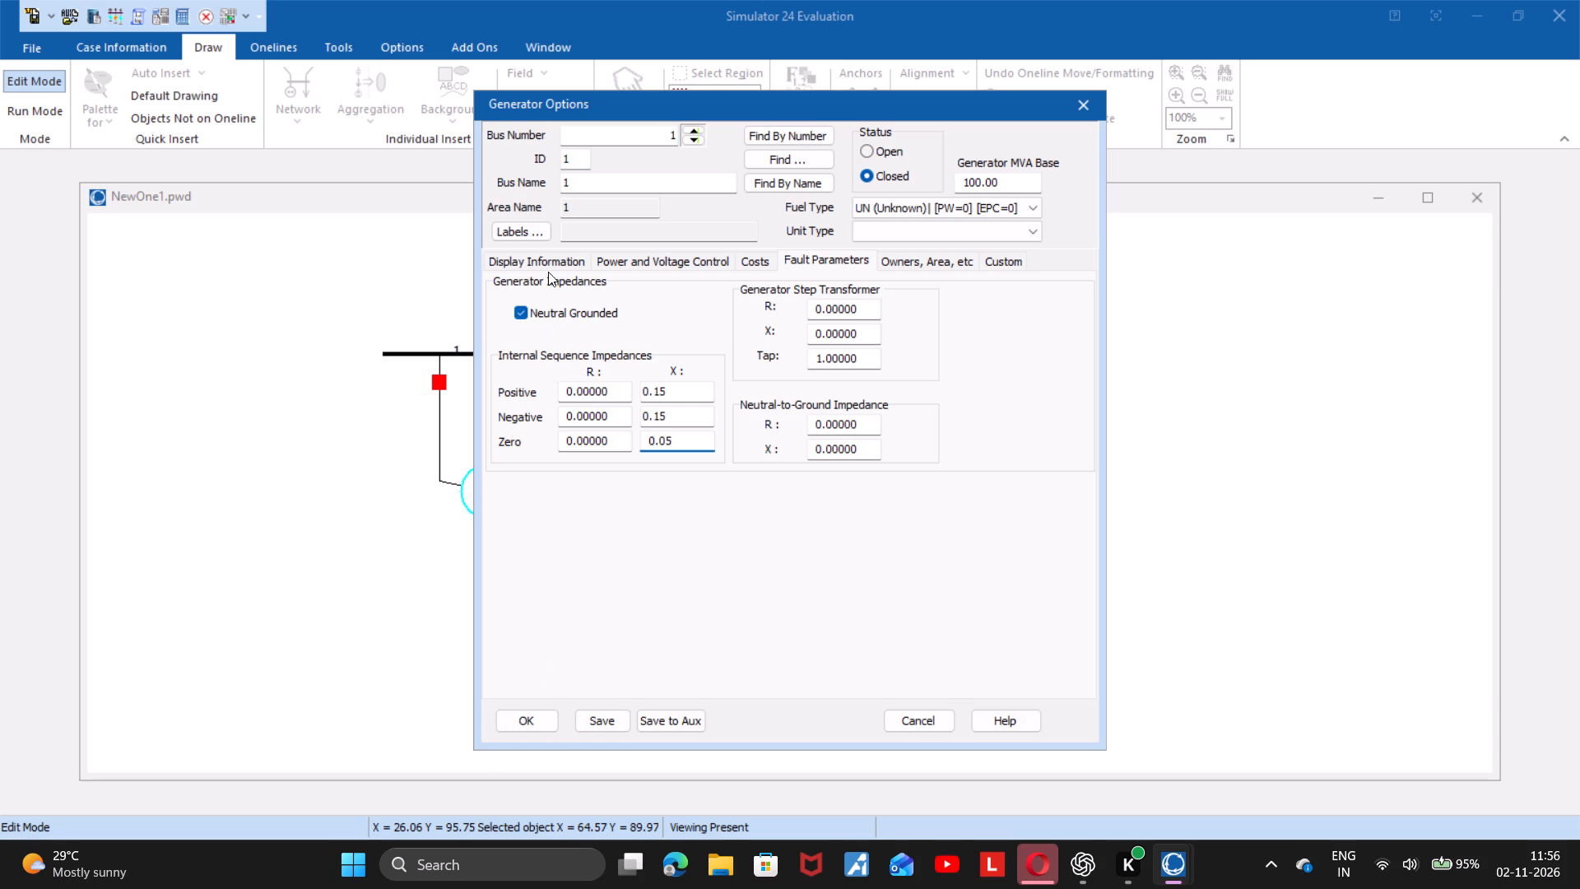
{"action": "left_click", "coordinate": [572, 261]}
{"action": "left_click_drag", "start_coordinate": [634, 249], "coordinate": [639, 259]}
{"action": "left_click", "coordinate": [639, 259]}
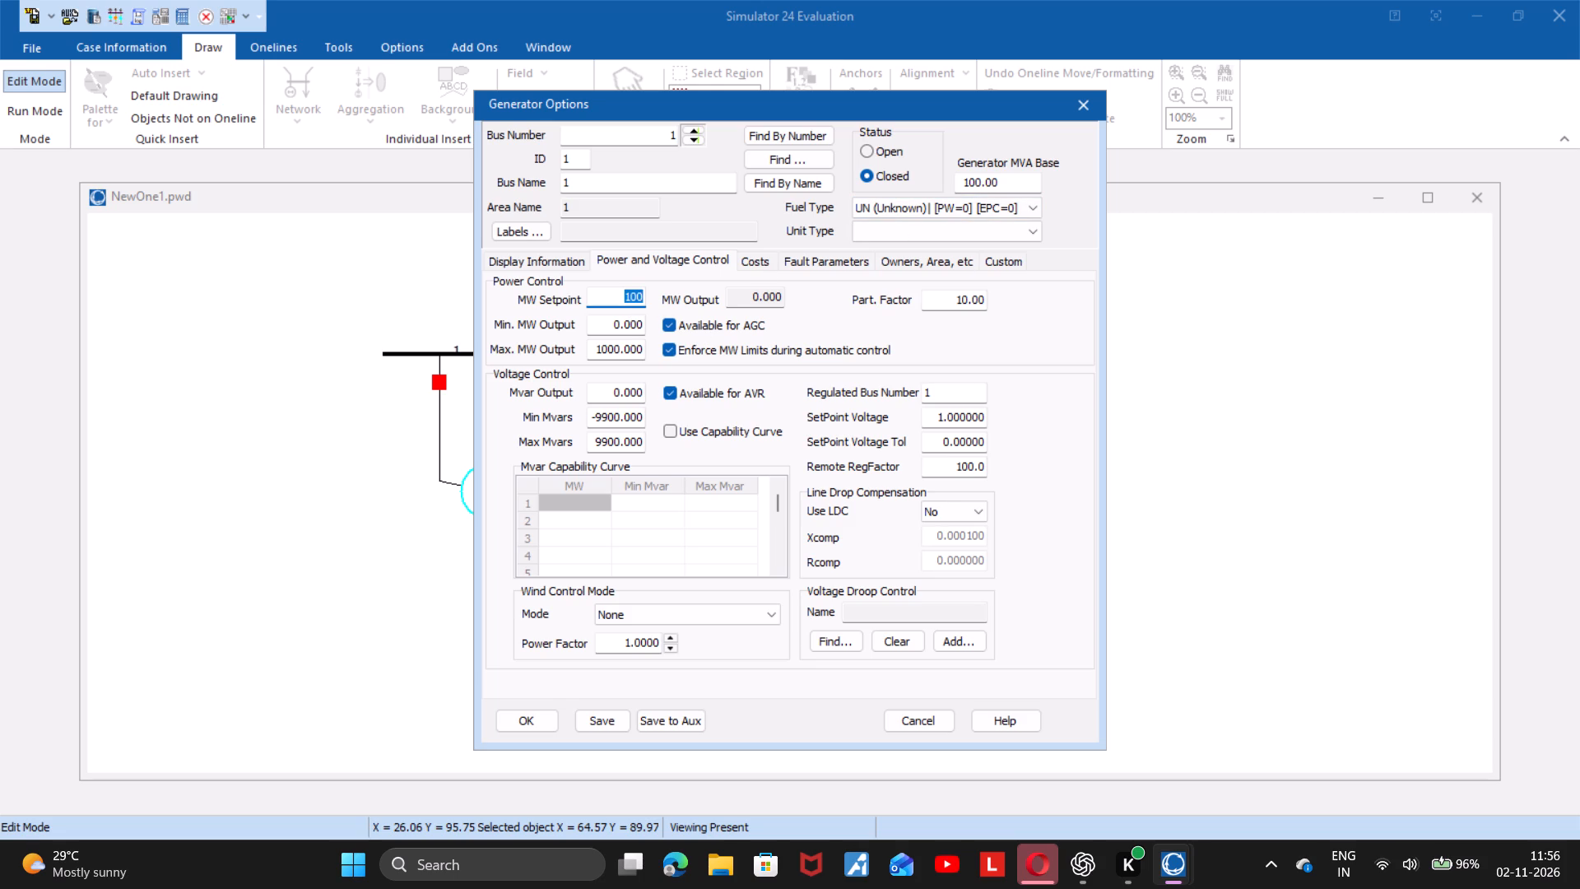
{"action": "left_click", "coordinate": [546, 727]}
Move the bus 1 generator symbol above bus 1 and set its orientation to Up.
{"action": "left_click_drag", "start_coordinate": [477, 342], "coordinate": [346, 303]}
{"action": "left_click_drag", "start_coordinate": [440, 360], "coordinate": [437, 289]}
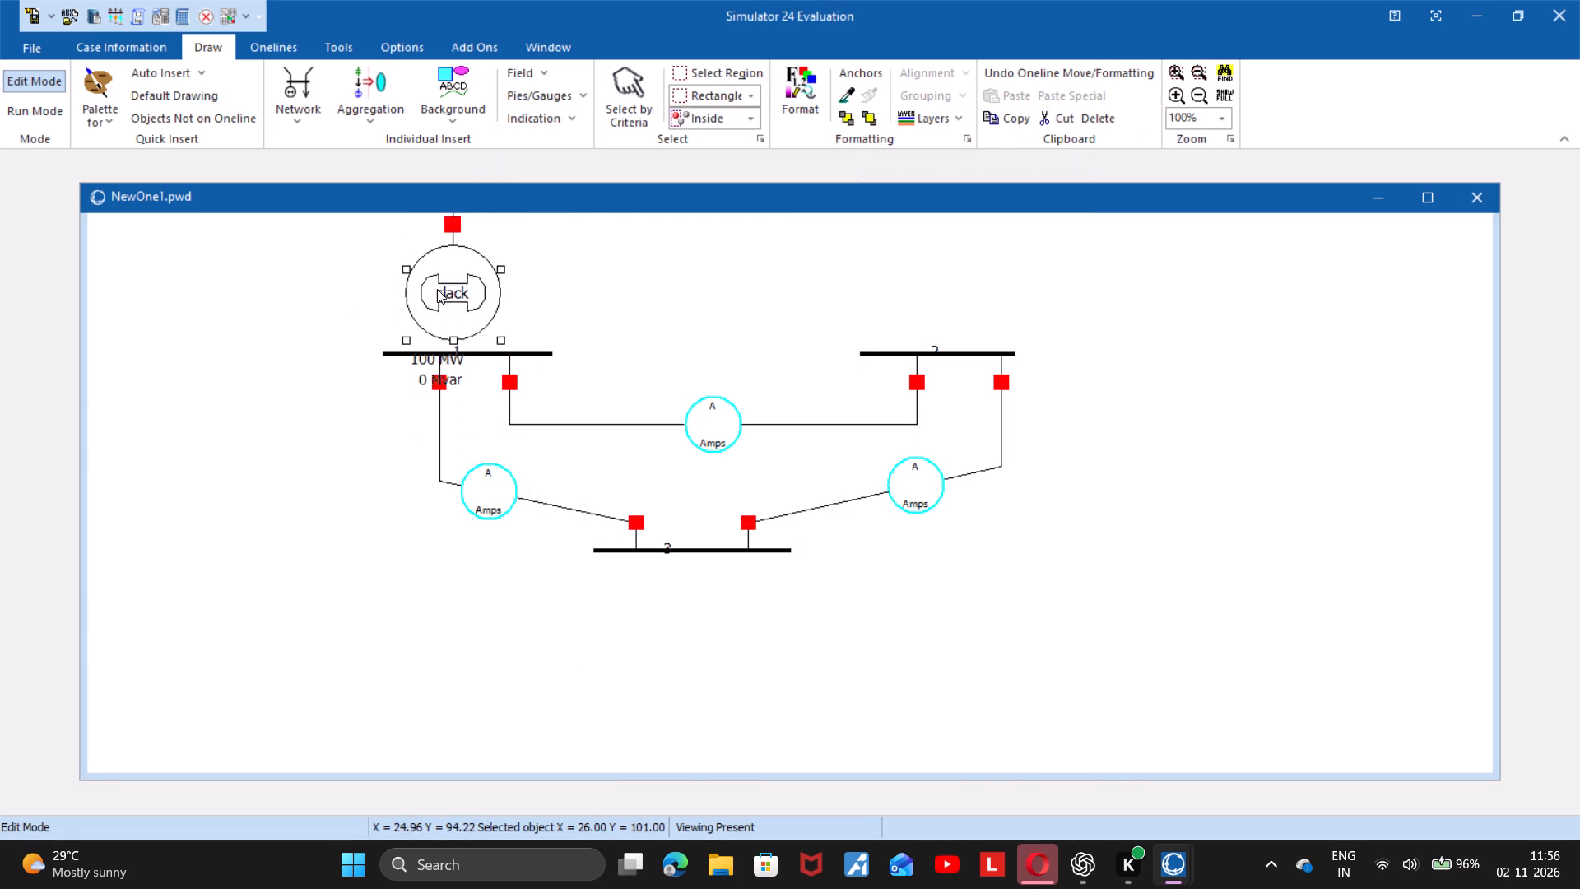
{"action": "left_click_drag", "start_coordinate": [437, 289], "coordinate": [431, 272]}
{"action": "right_click", "coordinate": [431, 272]}
{"action": "double_click", "coordinate": [414, 259]}
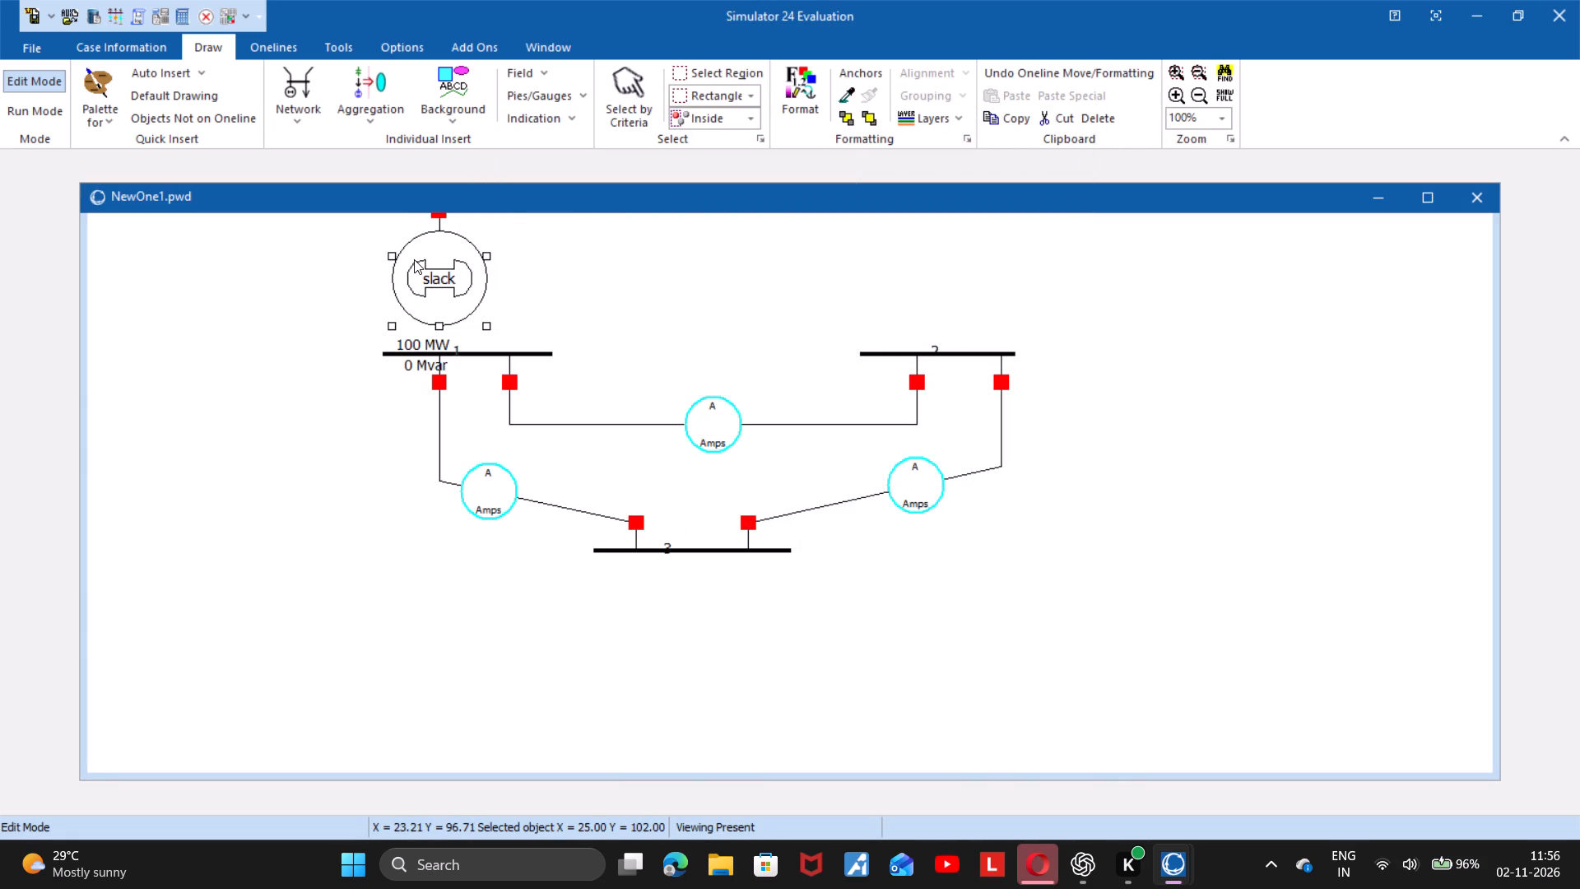
{"action": "double_click", "coordinate": [434, 262]}
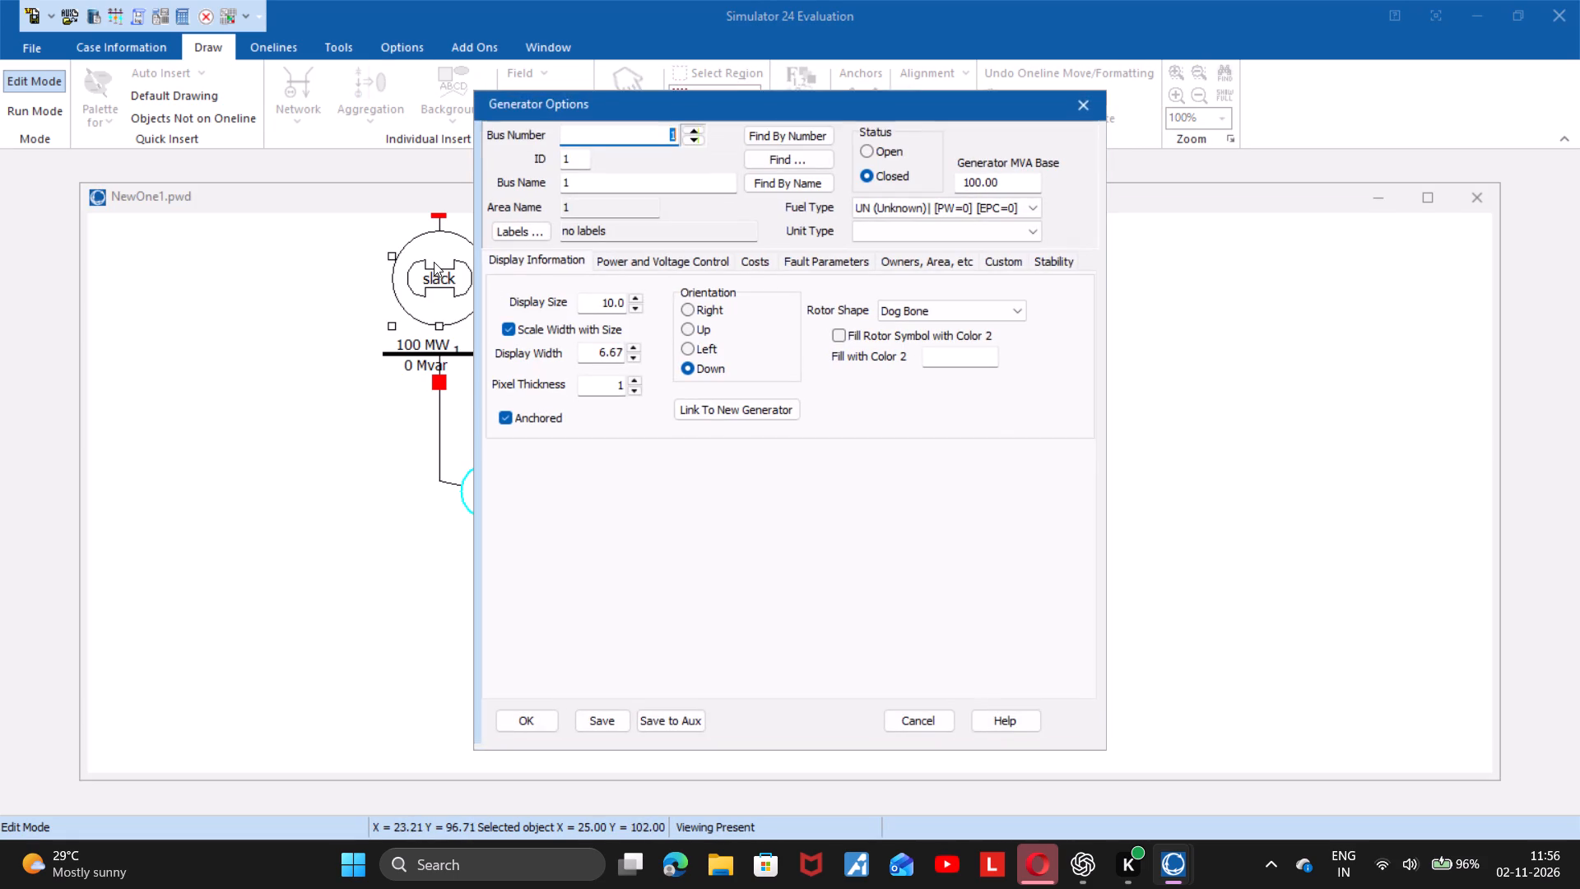
{"action": "left_click", "coordinate": [532, 263]}
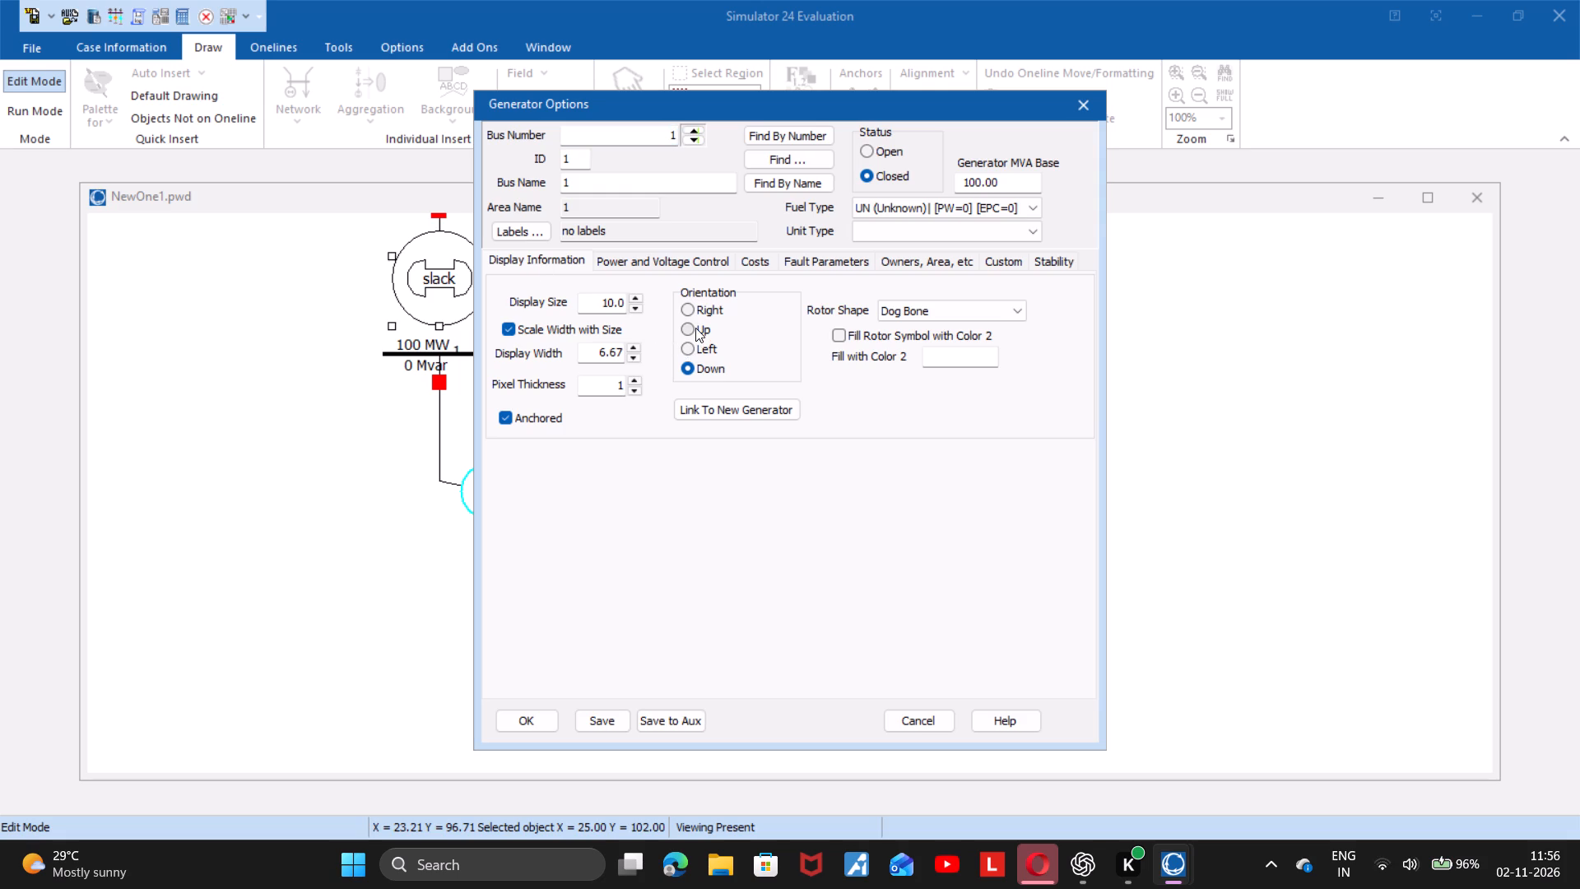
{"action": "left_click", "coordinate": [695, 328]}
{"action": "left_click", "coordinate": [527, 728]}
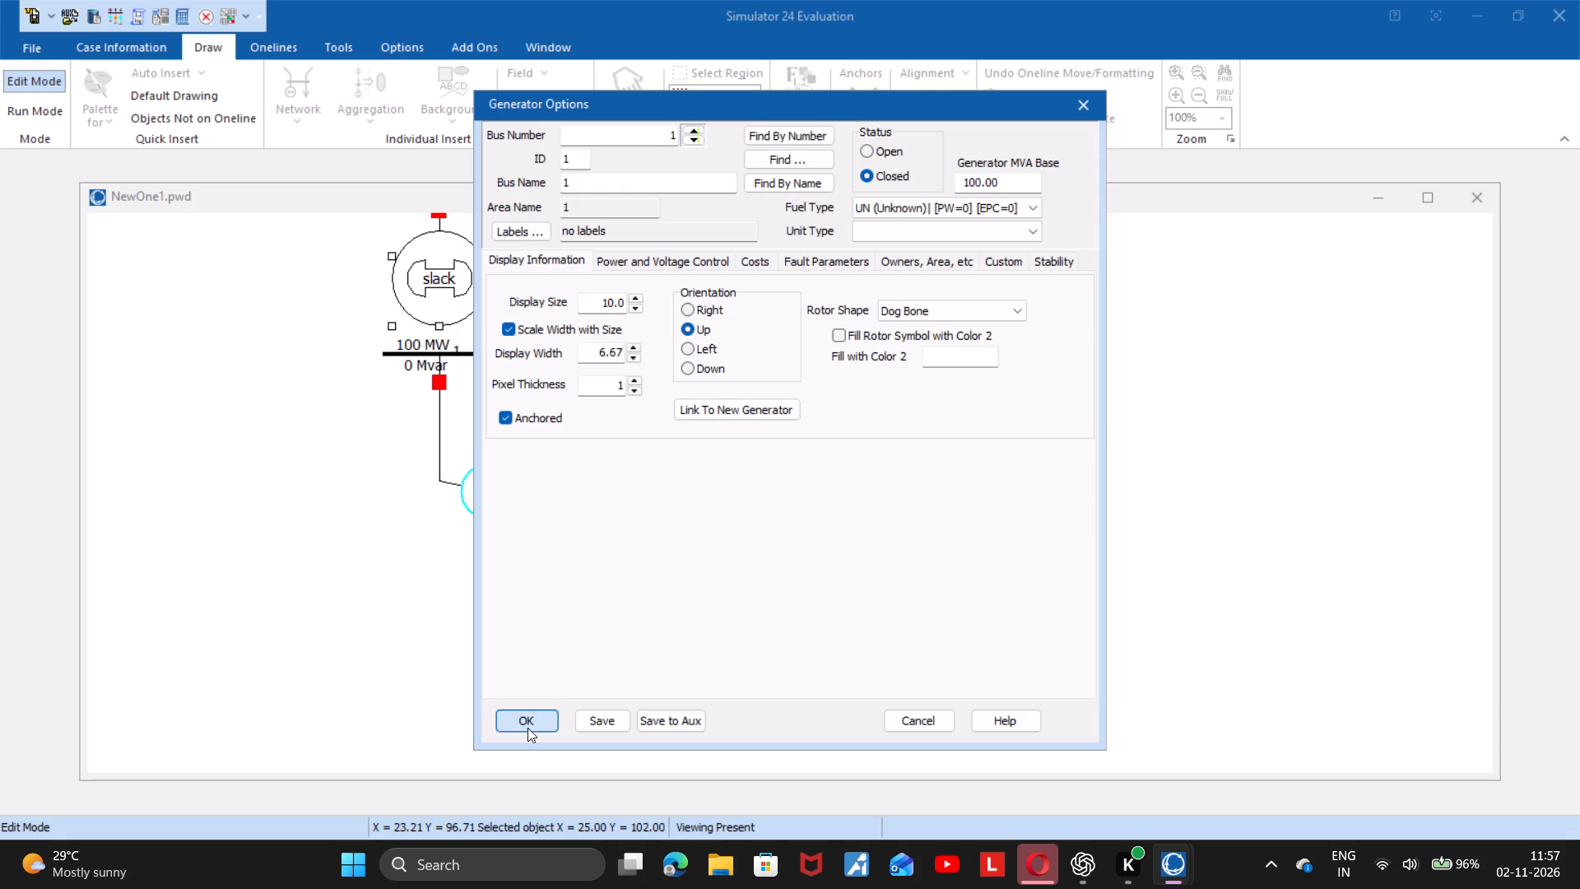
Reposition the bus 1 generator symbol so its terminal connects to bus 1 from above.
{"action": "left_click", "coordinate": [453, 253]}
{"action": "scroll", "coordinate": [453, 253], "scroll_direction": "down", "scroll_amount": 1}
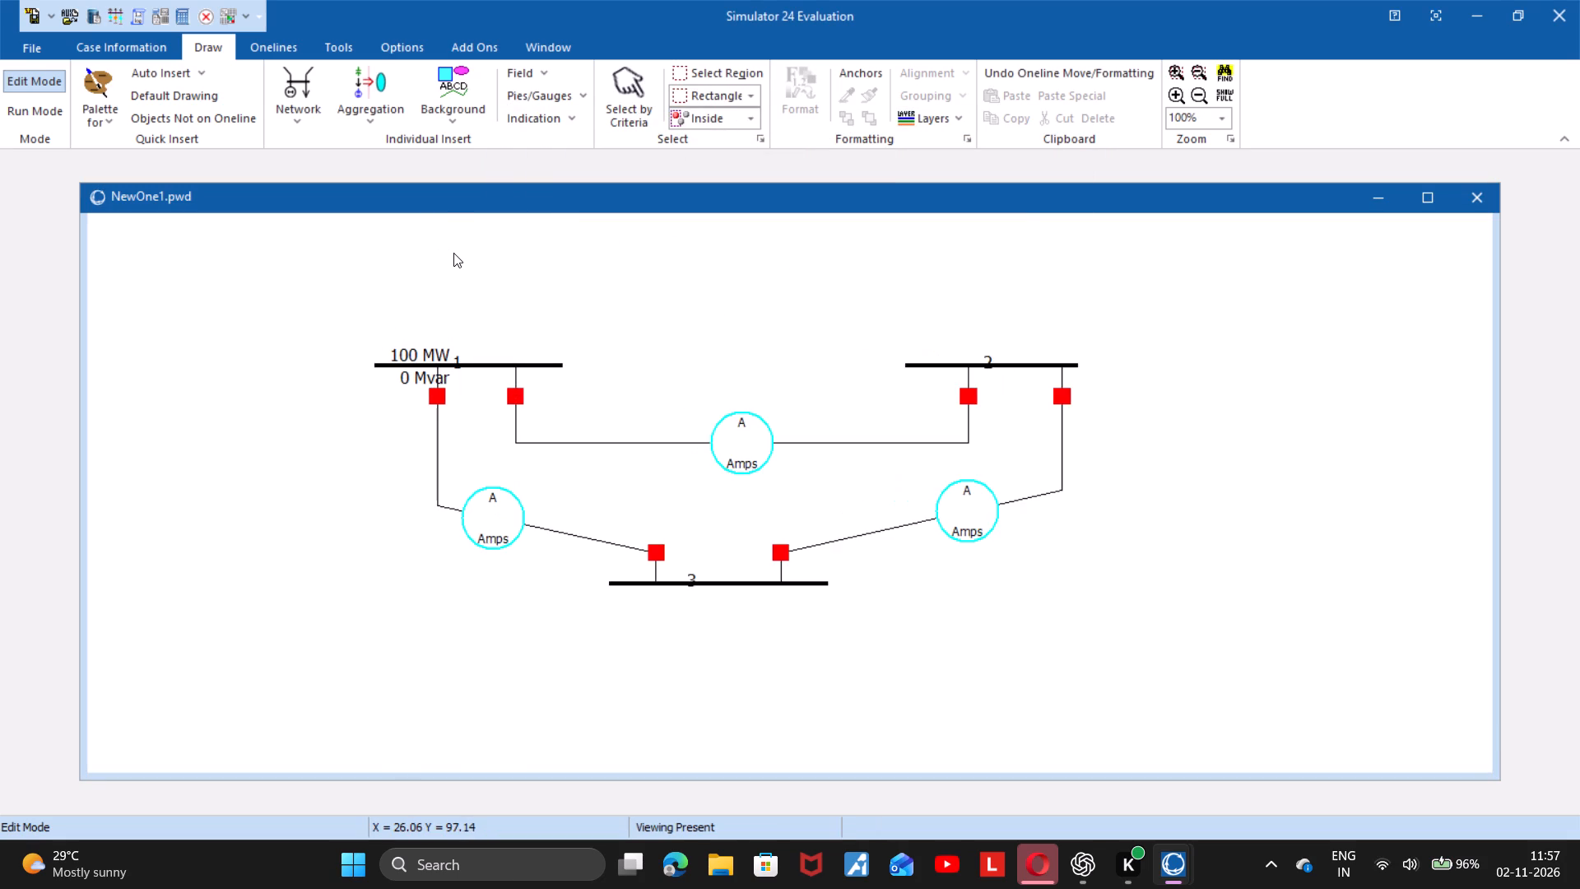
{"action": "scroll", "coordinate": [453, 253], "scroll_direction": "down", "scroll_amount": 1}
{"action": "left_click_drag", "start_coordinate": [589, 290], "coordinate": [597, 418]}
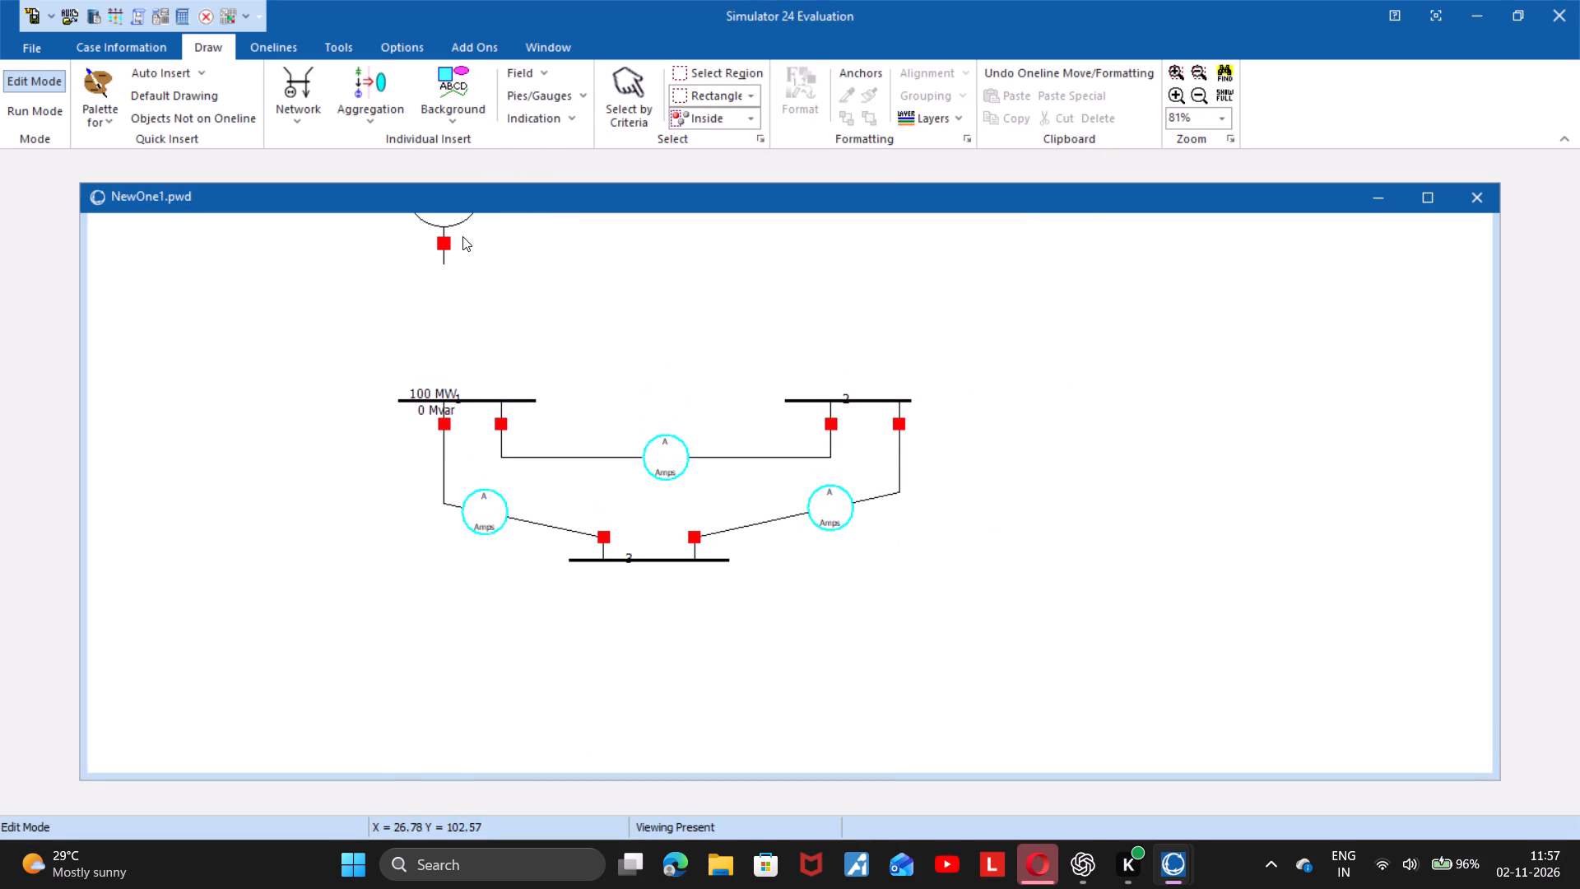
{"action": "left_click_drag", "start_coordinate": [448, 223], "coordinate": [478, 358]}
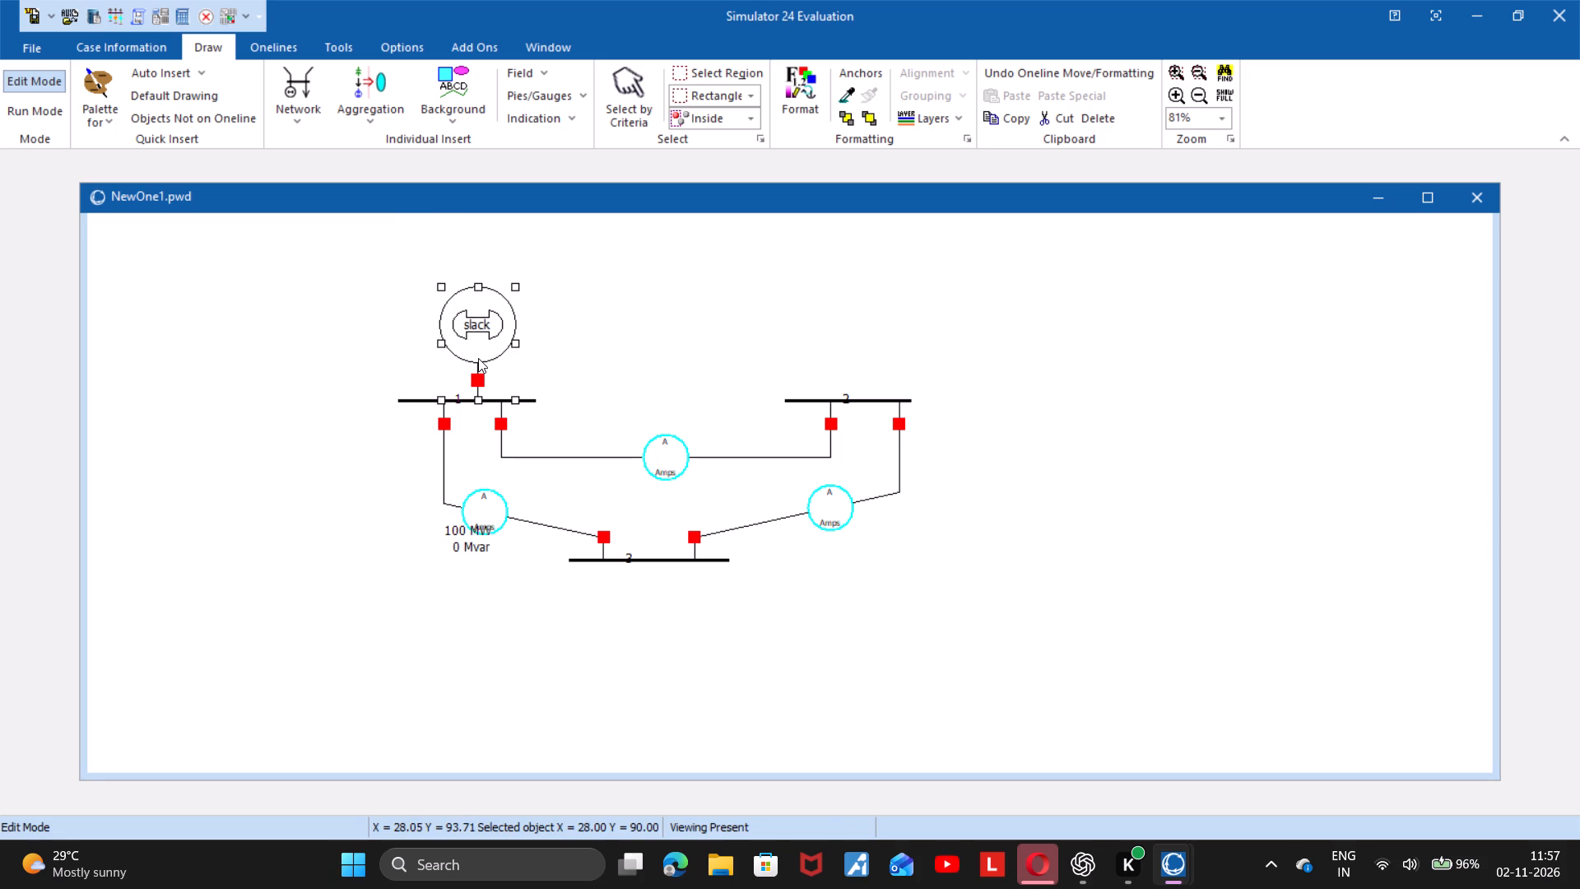
{"action": "left_click", "coordinate": [607, 388]}
Insert a generator on bus 2 with an MW setpoint of 100.
{"action": "scroll", "coordinate": [607, 388], "scroll_direction": "down", "scroll_amount": 1}
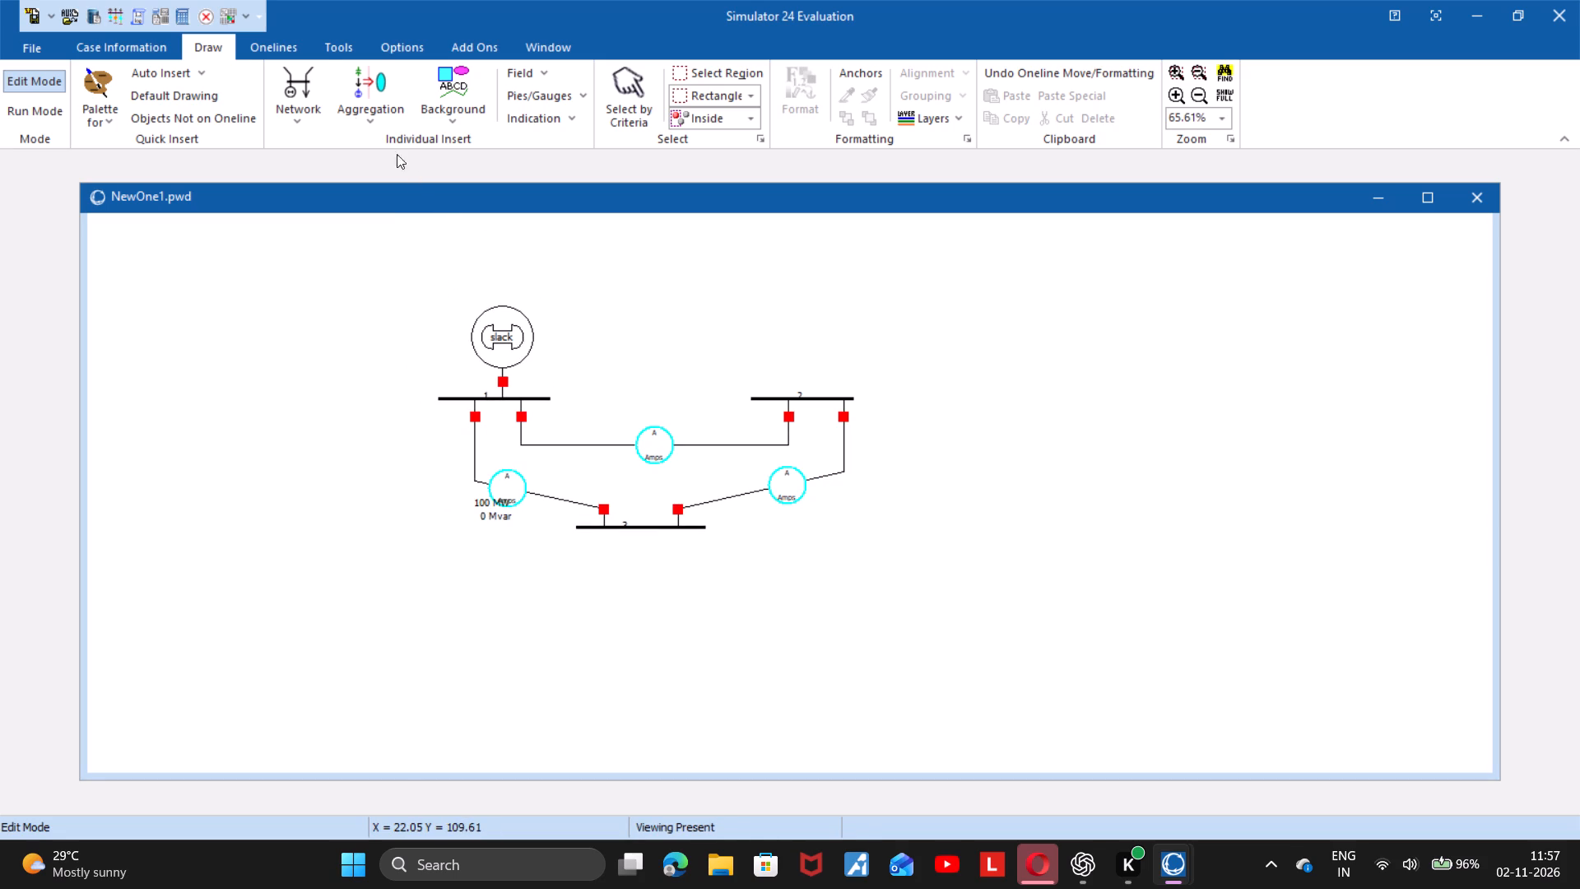
{"action": "left_click", "coordinate": [290, 79]}
{"action": "left_click", "coordinate": [328, 170]}
{"action": "left_click", "coordinate": [806, 333]}
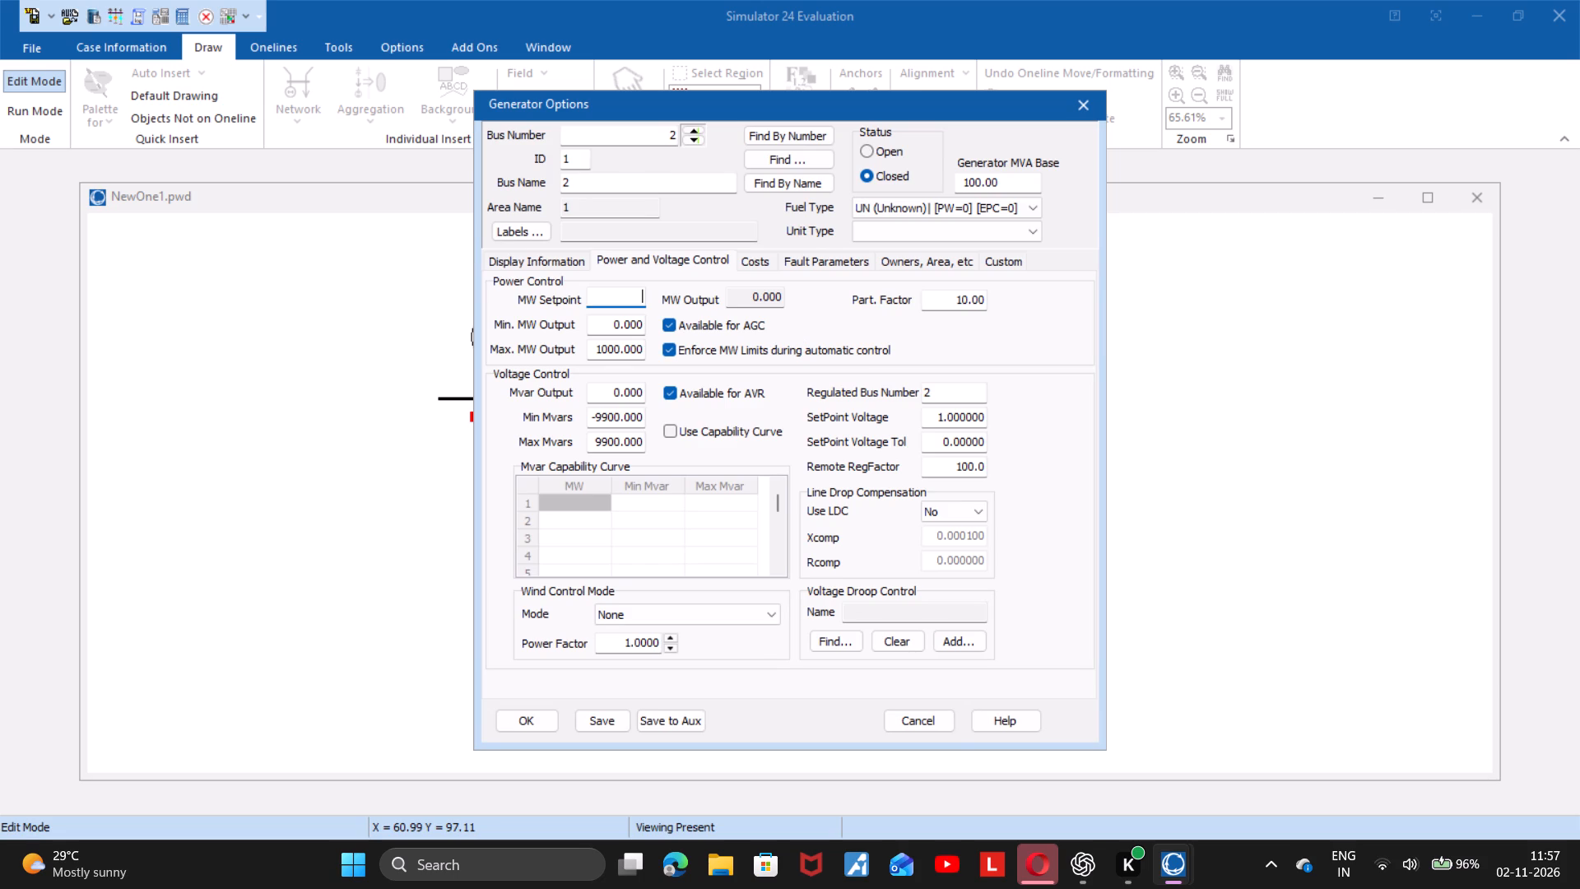
{"action": "type", "text": "100"}
Set the bus 2 generator's internal sequence reactances to 0.15 positive, 0.15 negative and 0.05 zero.
{"action": "left_click", "coordinate": [818, 256]}
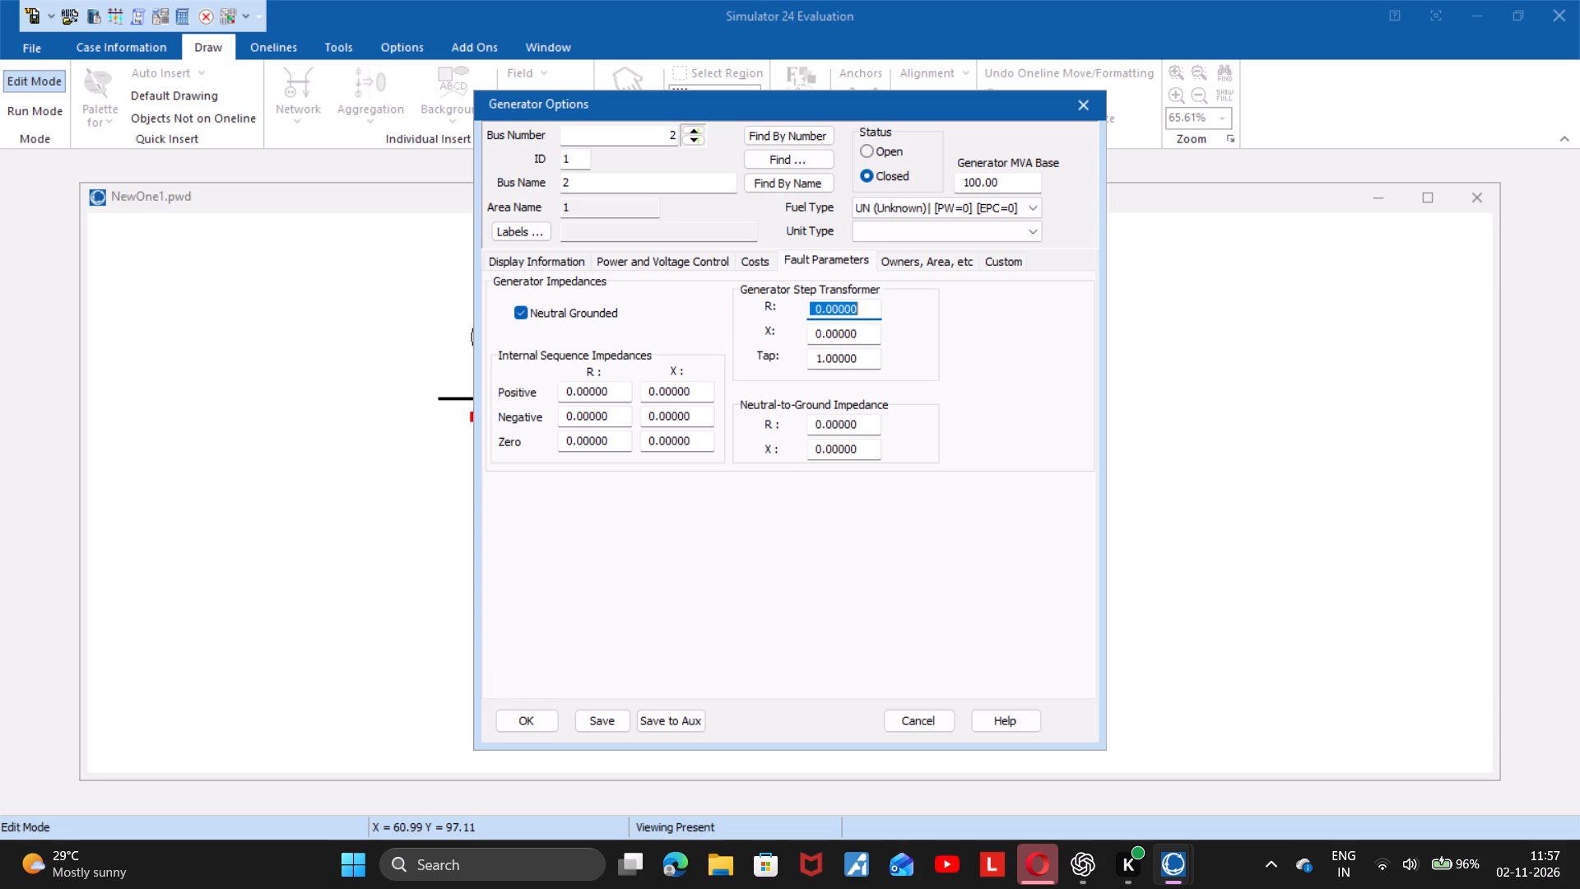
{"action": "left_click_drag", "start_coordinate": [695, 391], "coordinate": [638, 395]}
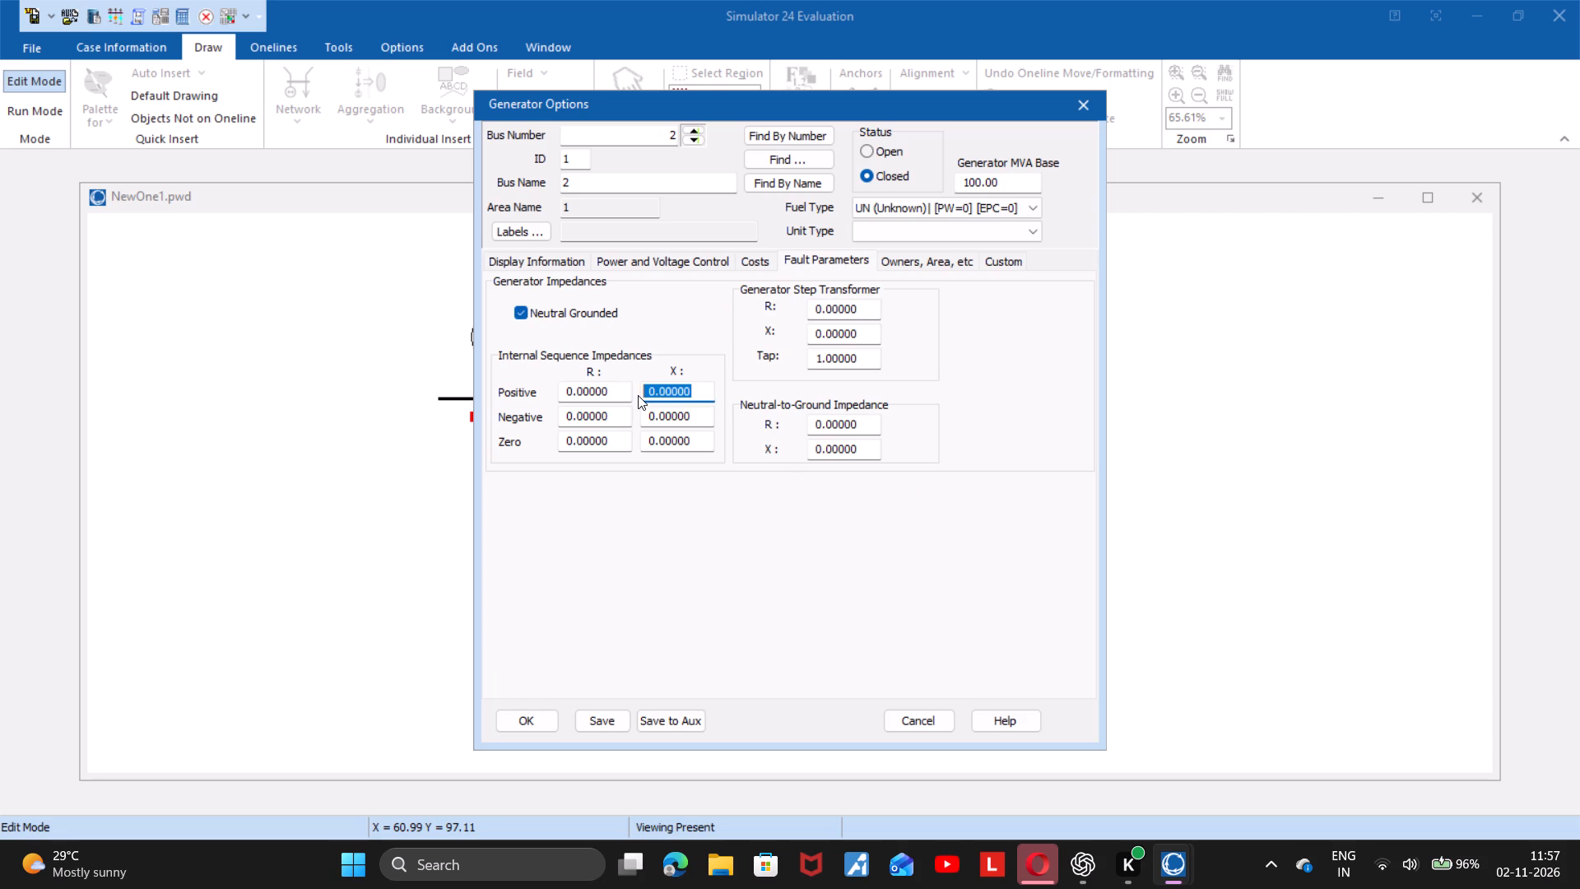
{"action": "type", "text": "0.15"}
{"action": "left_click_drag", "start_coordinate": [699, 412], "coordinate": [624, 412]}
{"action": "type", "text": "0.15"}
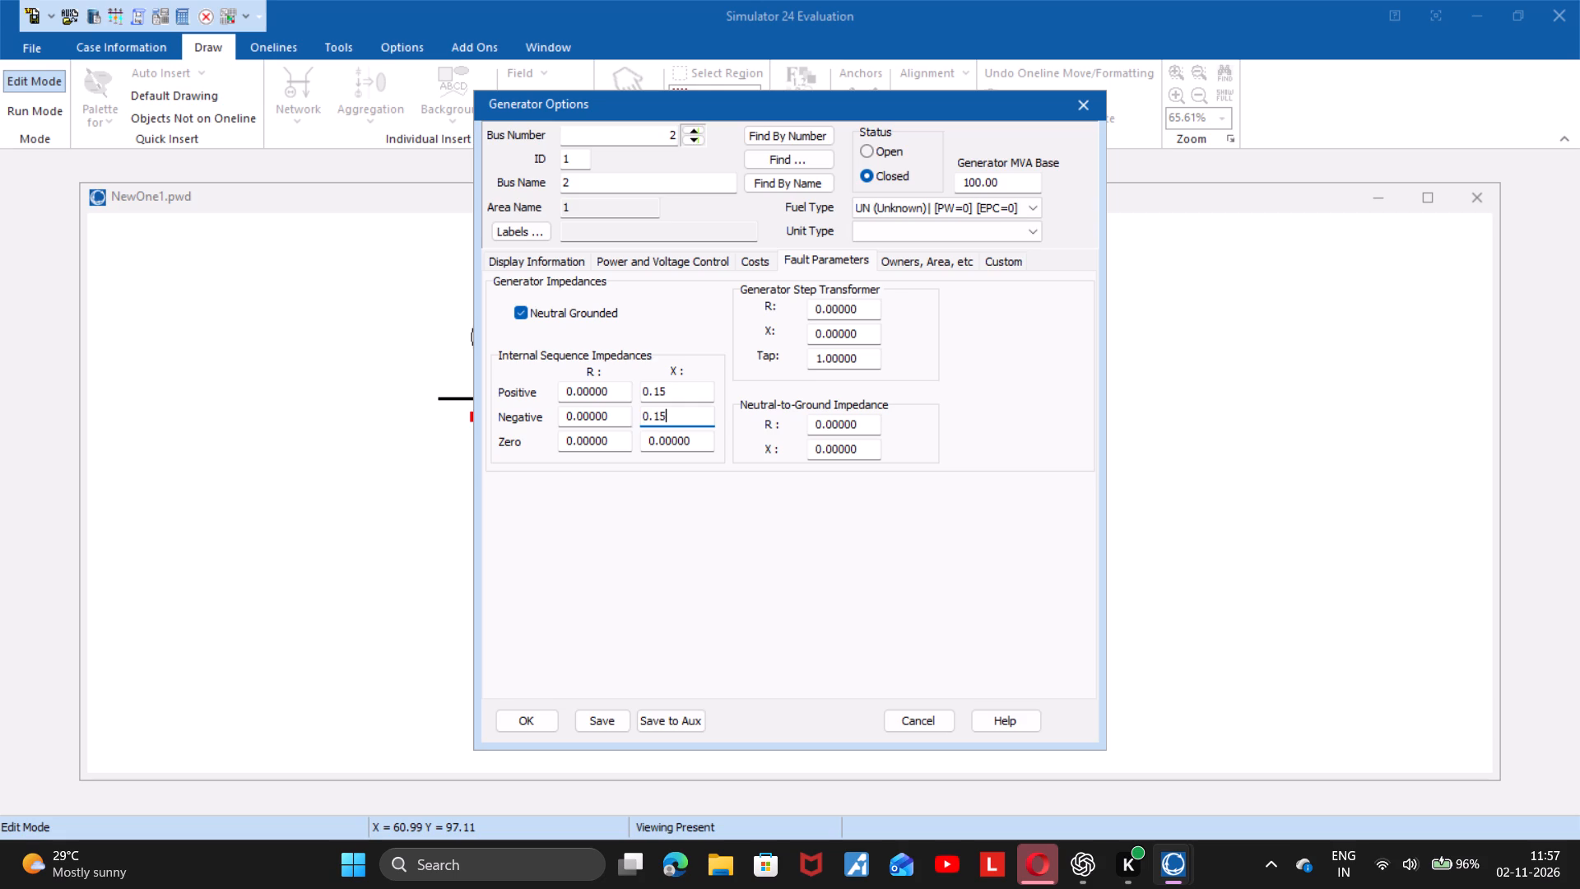
{"action": "left_click_drag", "start_coordinate": [688, 440], "coordinate": [647, 438]}
{"action": "type", "text": "0.05"}
Set the bus 2 generator's step transformer reactance to 0.10 and tap to 0.09, and accept its options.
{"action": "left_click_drag", "start_coordinate": [855, 337], "coordinate": [824, 338]}
{"action": "key", "text": "1"}
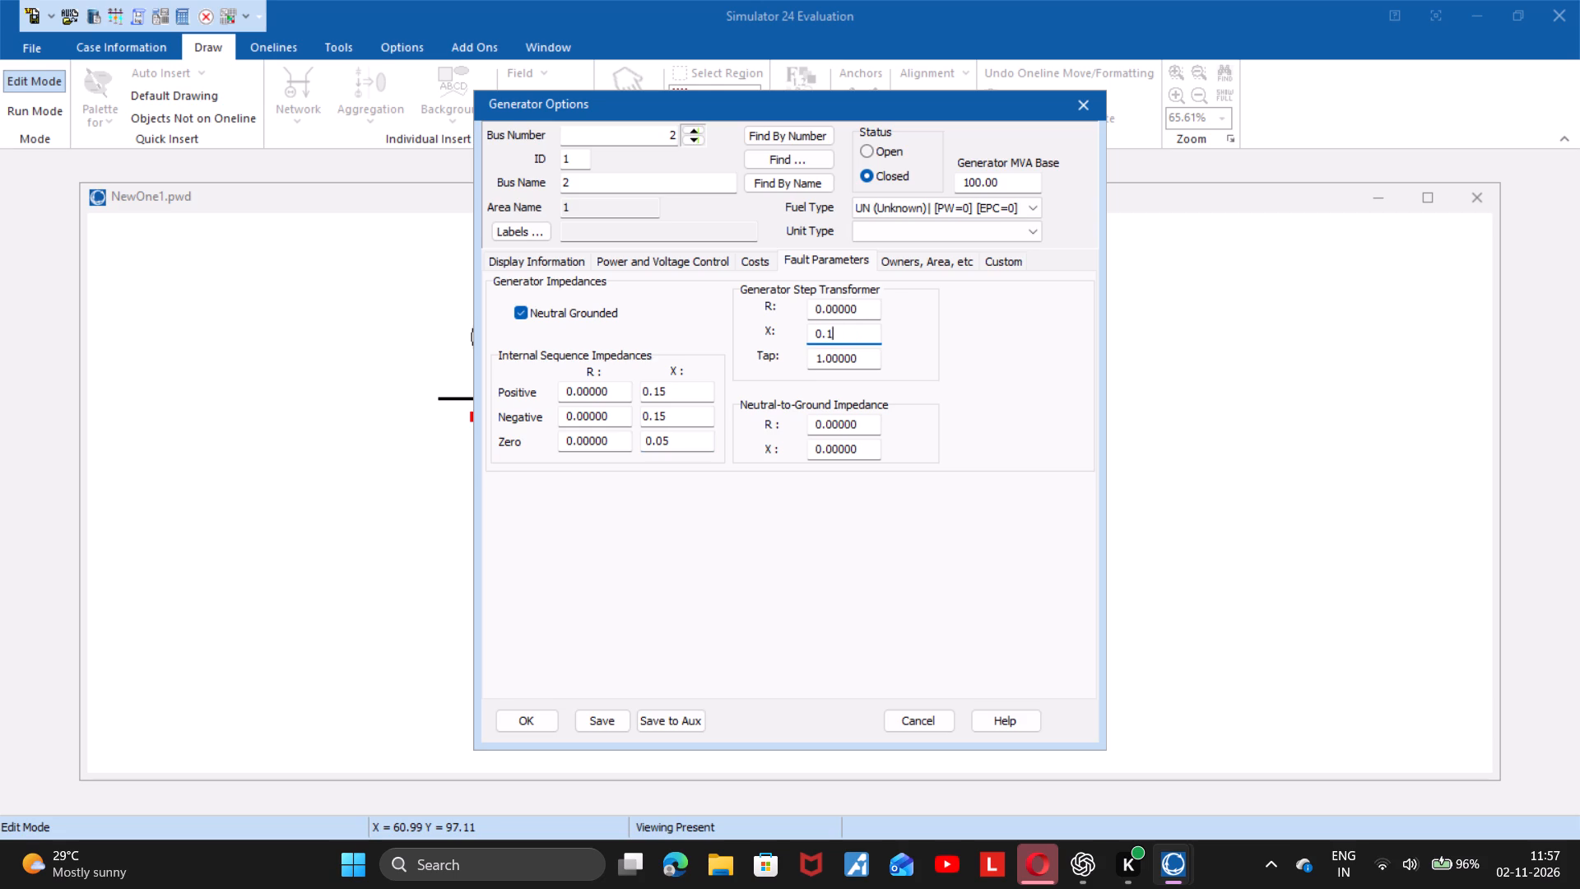
{"action": "key", "text": "0"}
{"action": "left_click", "coordinate": [612, 259]}
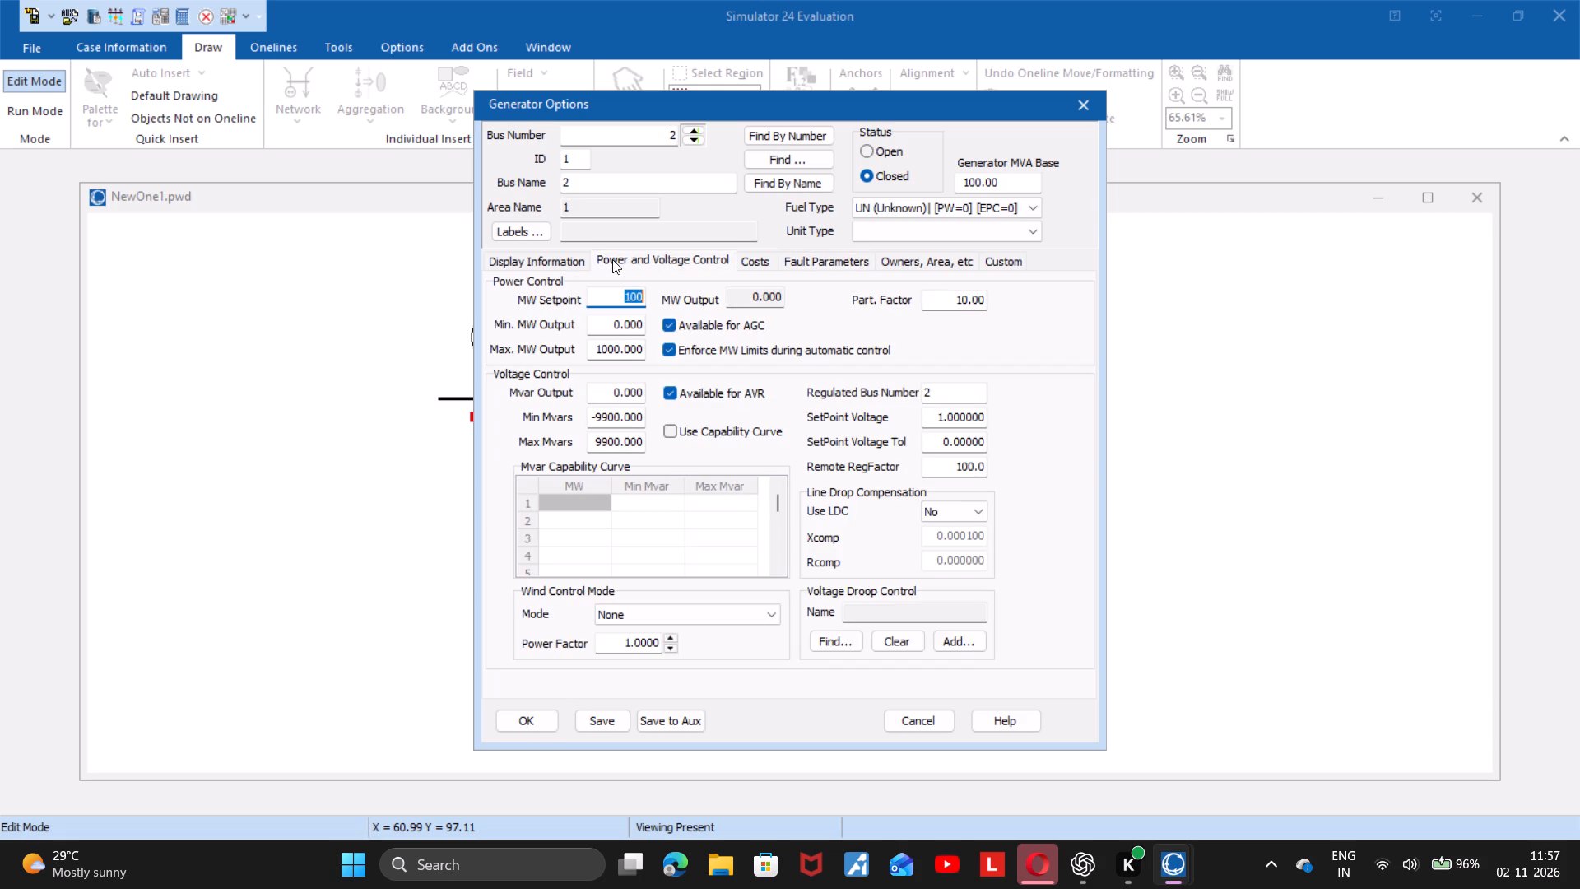
{"action": "left_click", "coordinate": [811, 244]}
{"action": "left_click_drag", "start_coordinate": [812, 248], "coordinate": [816, 264]}
{"action": "left_click", "coordinate": [816, 264]}
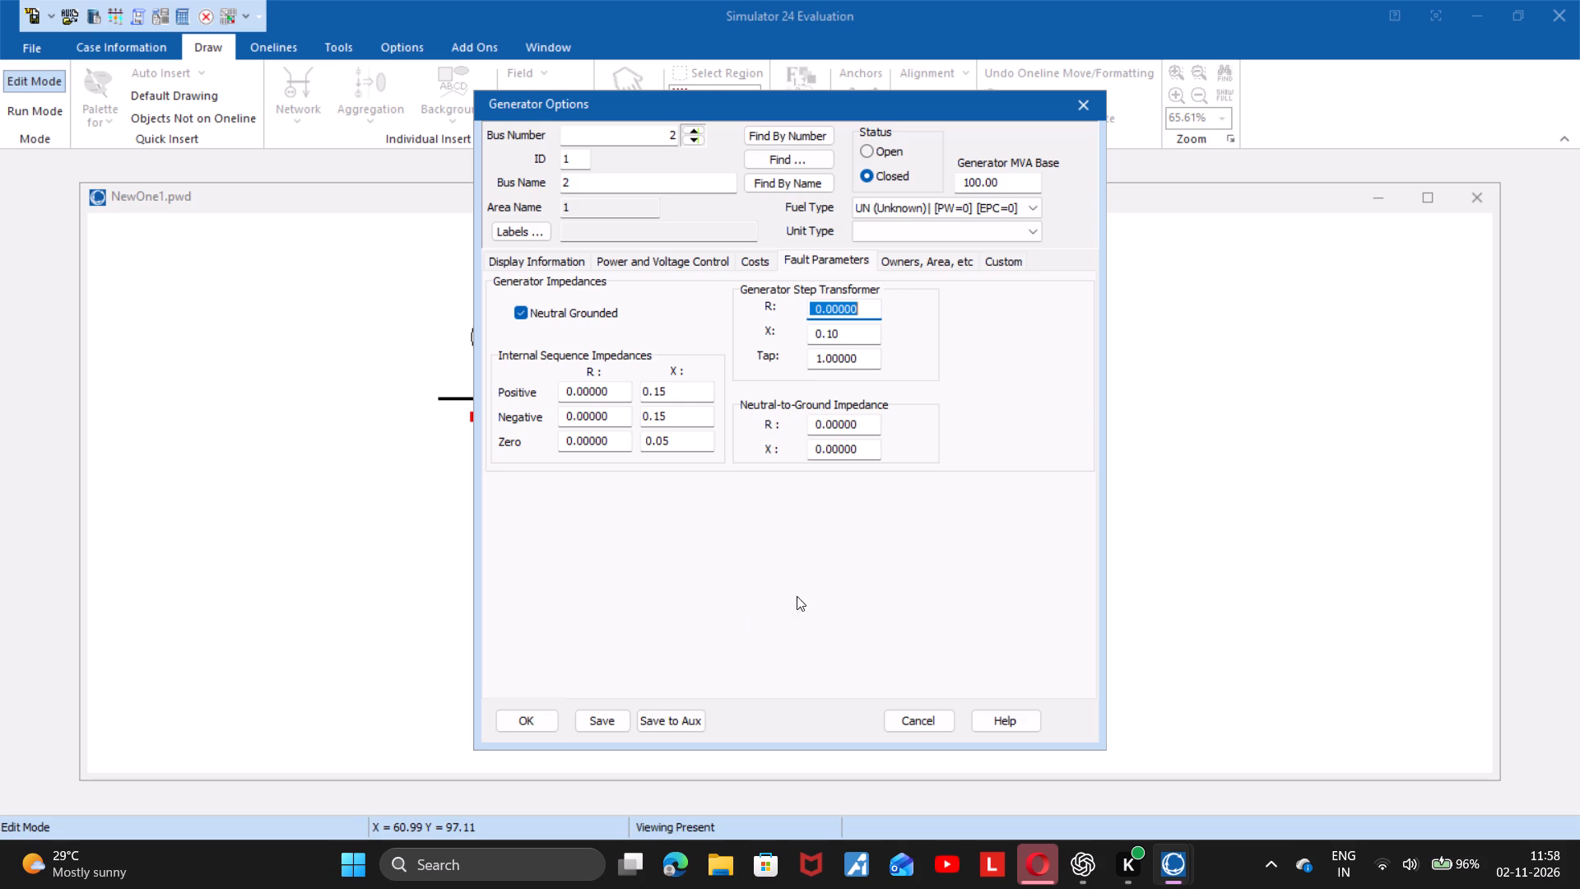
{"action": "left_click_drag", "start_coordinate": [864, 355], "coordinate": [802, 362]}
{"action": "type", "text": "0.09"}
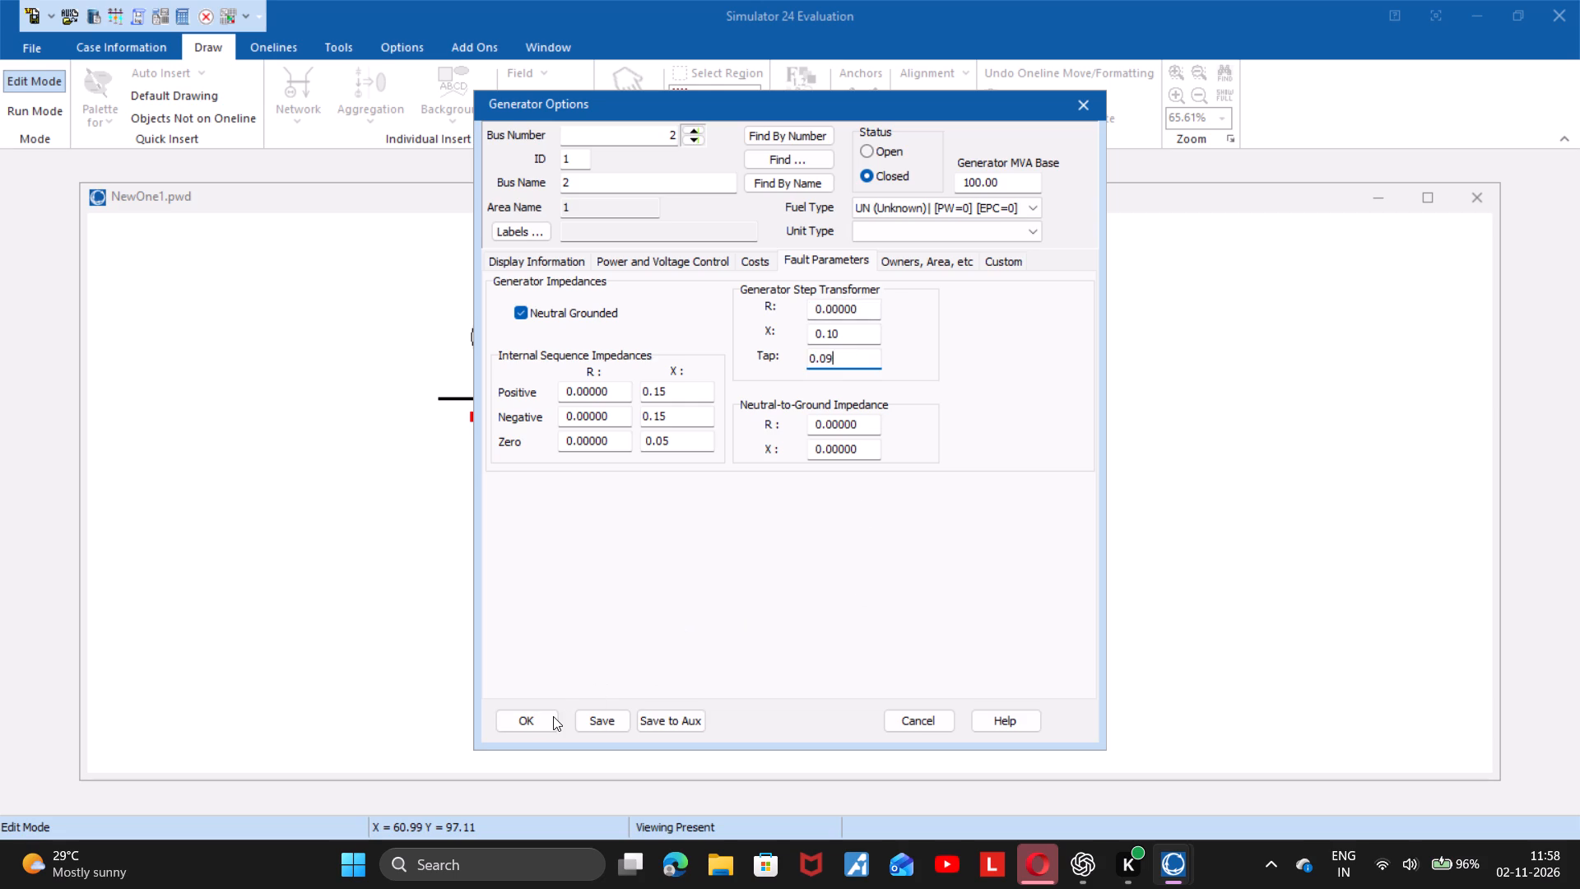
{"action": "left_click", "coordinate": [553, 716]}
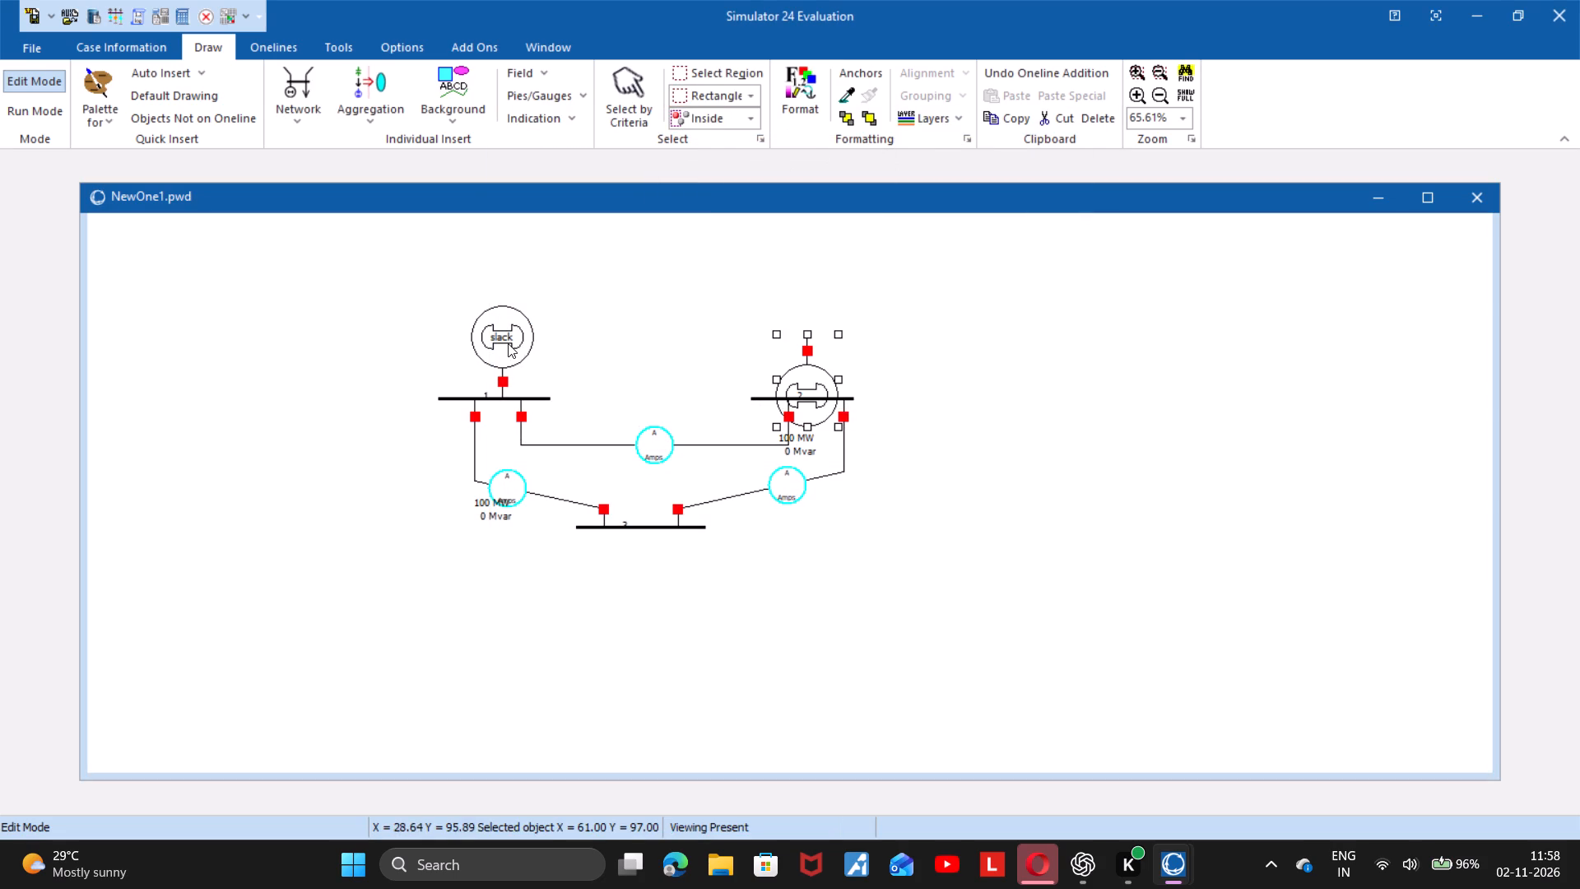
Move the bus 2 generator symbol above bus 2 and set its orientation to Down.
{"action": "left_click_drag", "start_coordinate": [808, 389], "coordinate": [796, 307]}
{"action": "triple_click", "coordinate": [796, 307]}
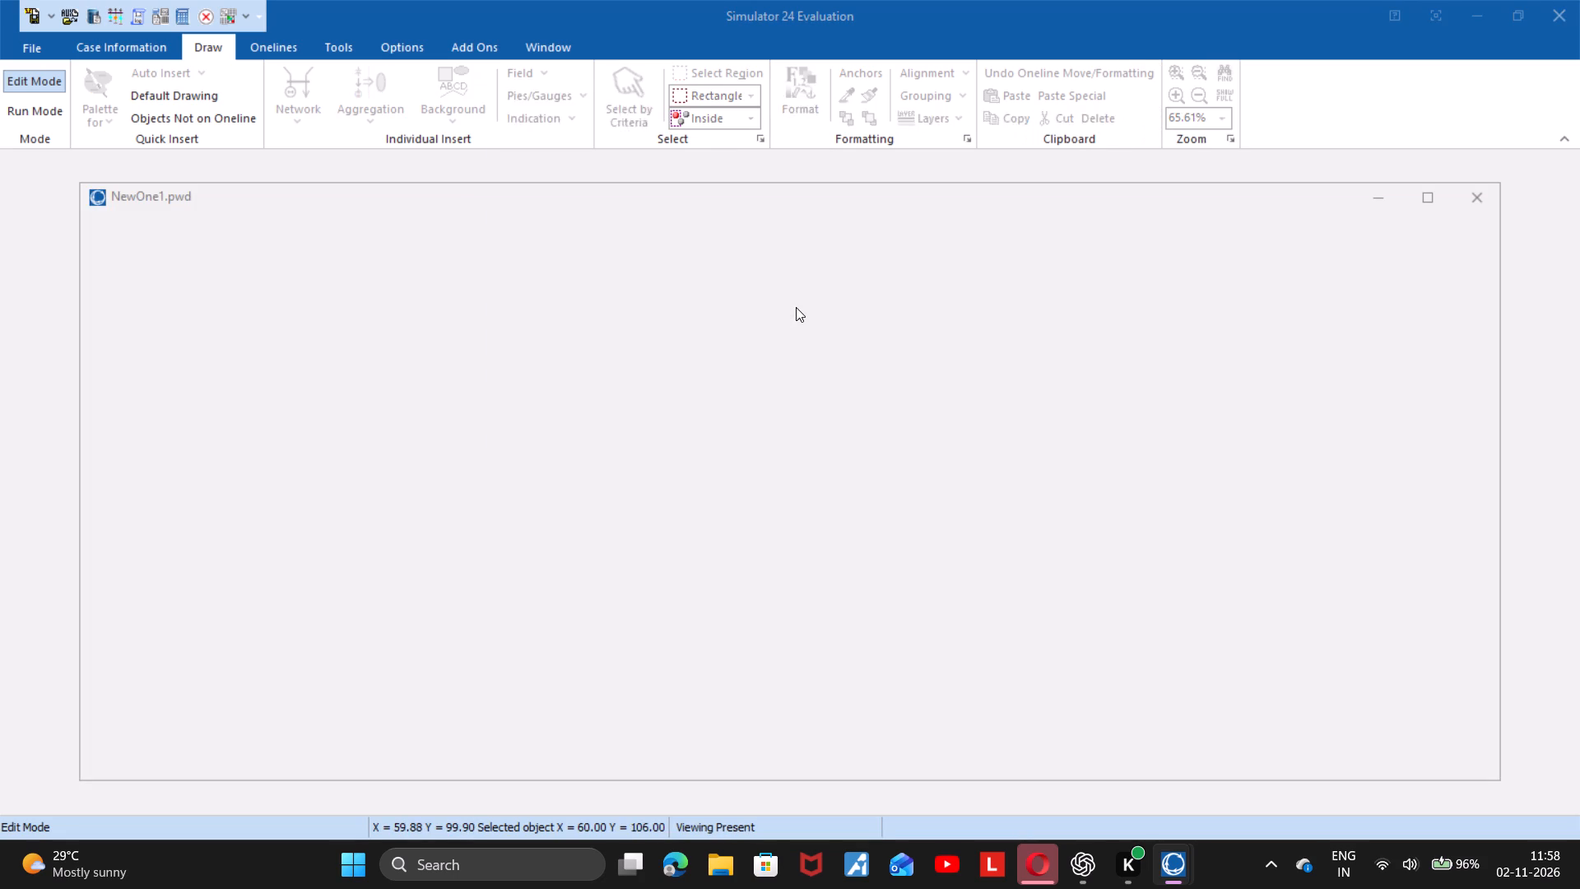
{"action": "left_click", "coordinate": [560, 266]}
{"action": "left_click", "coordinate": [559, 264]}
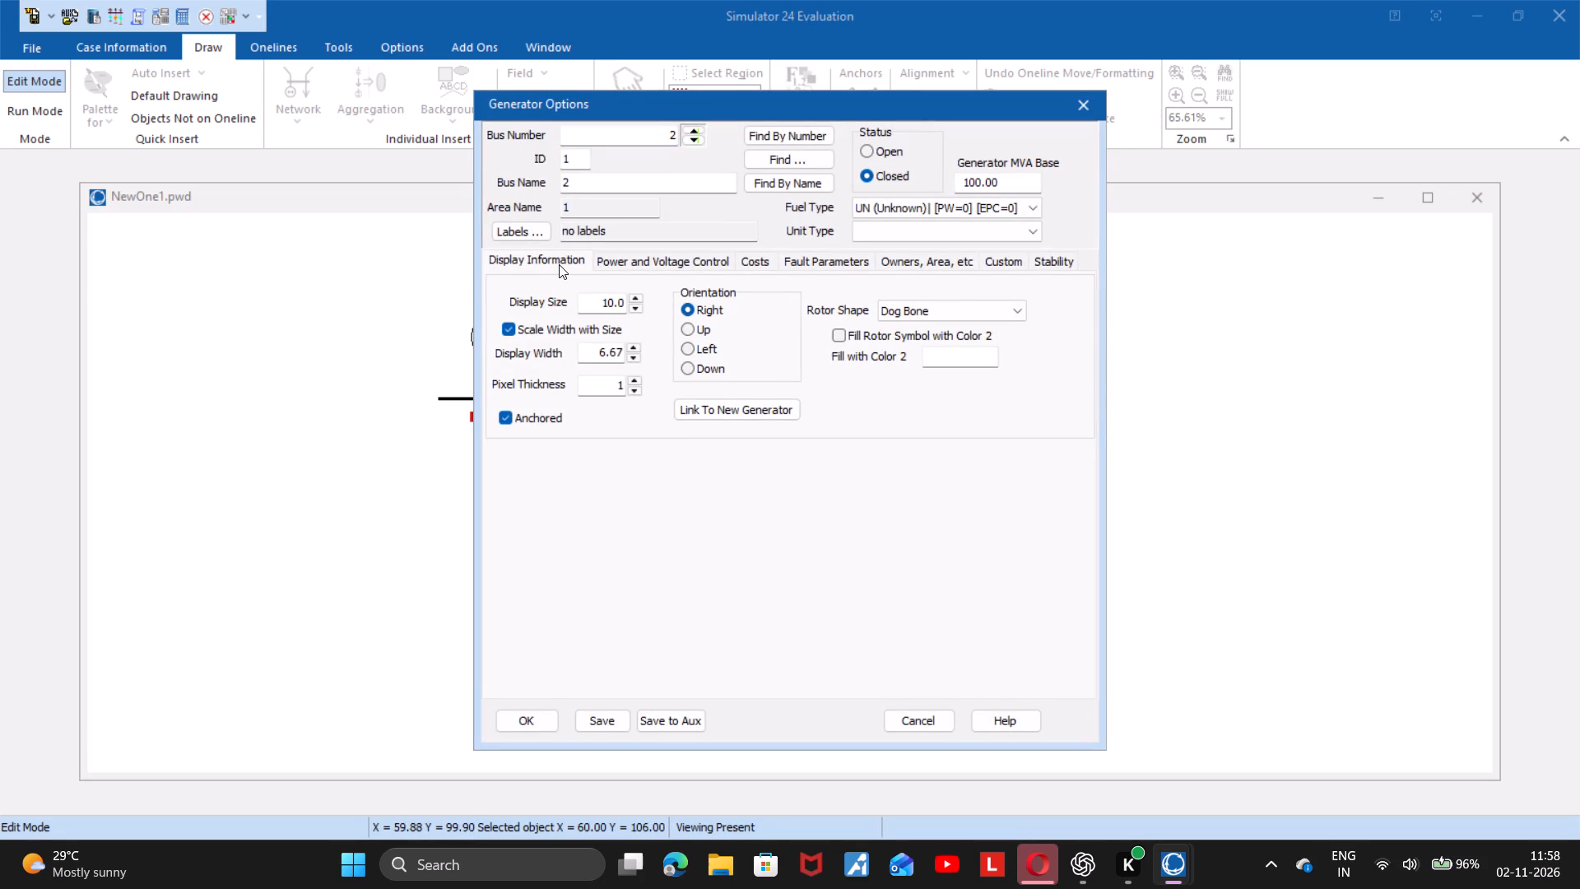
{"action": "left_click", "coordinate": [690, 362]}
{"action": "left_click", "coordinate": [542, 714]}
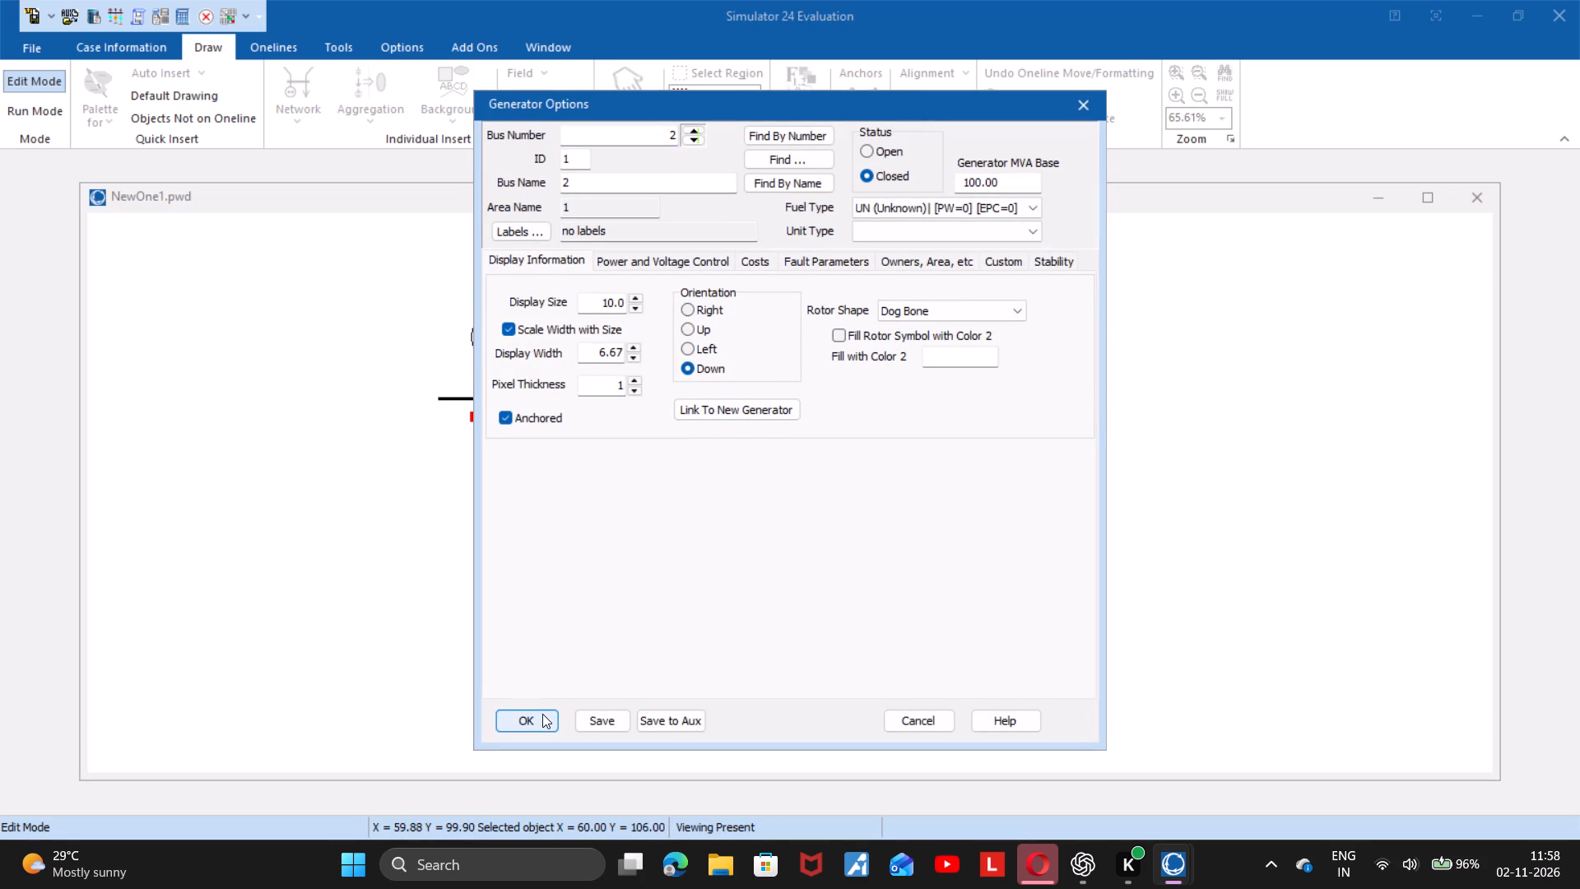
Set the bus 2 generator's orientation to Up and move its symbol down so it connects to bus 2.
{"action": "double_click", "coordinate": [802, 304]}
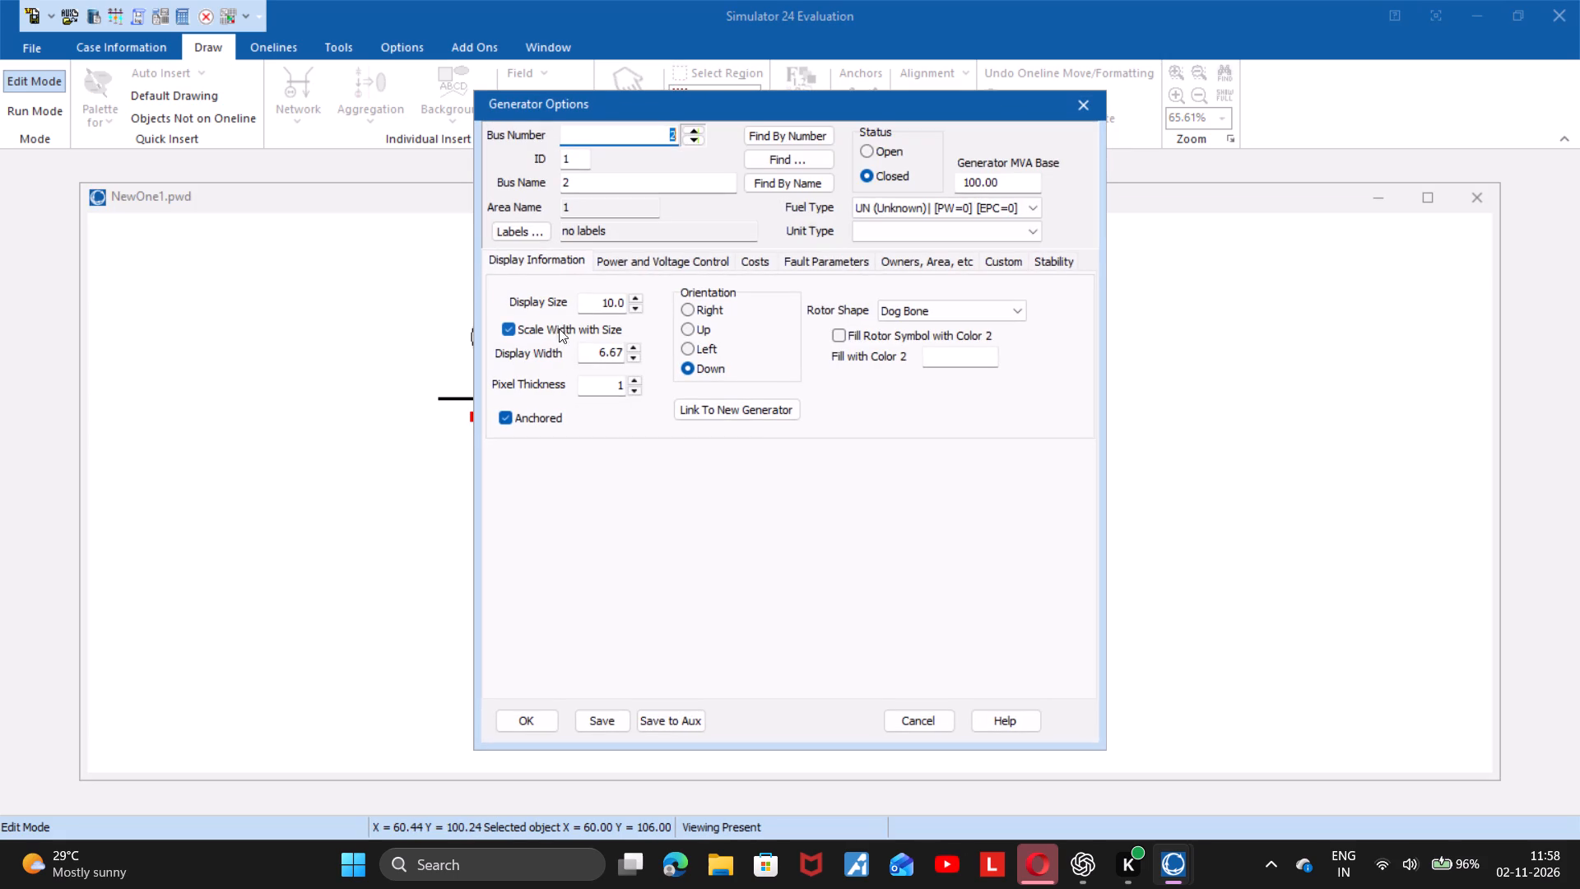
{"action": "left_click", "coordinate": [694, 326]}
{"action": "left_click", "coordinate": [532, 725]}
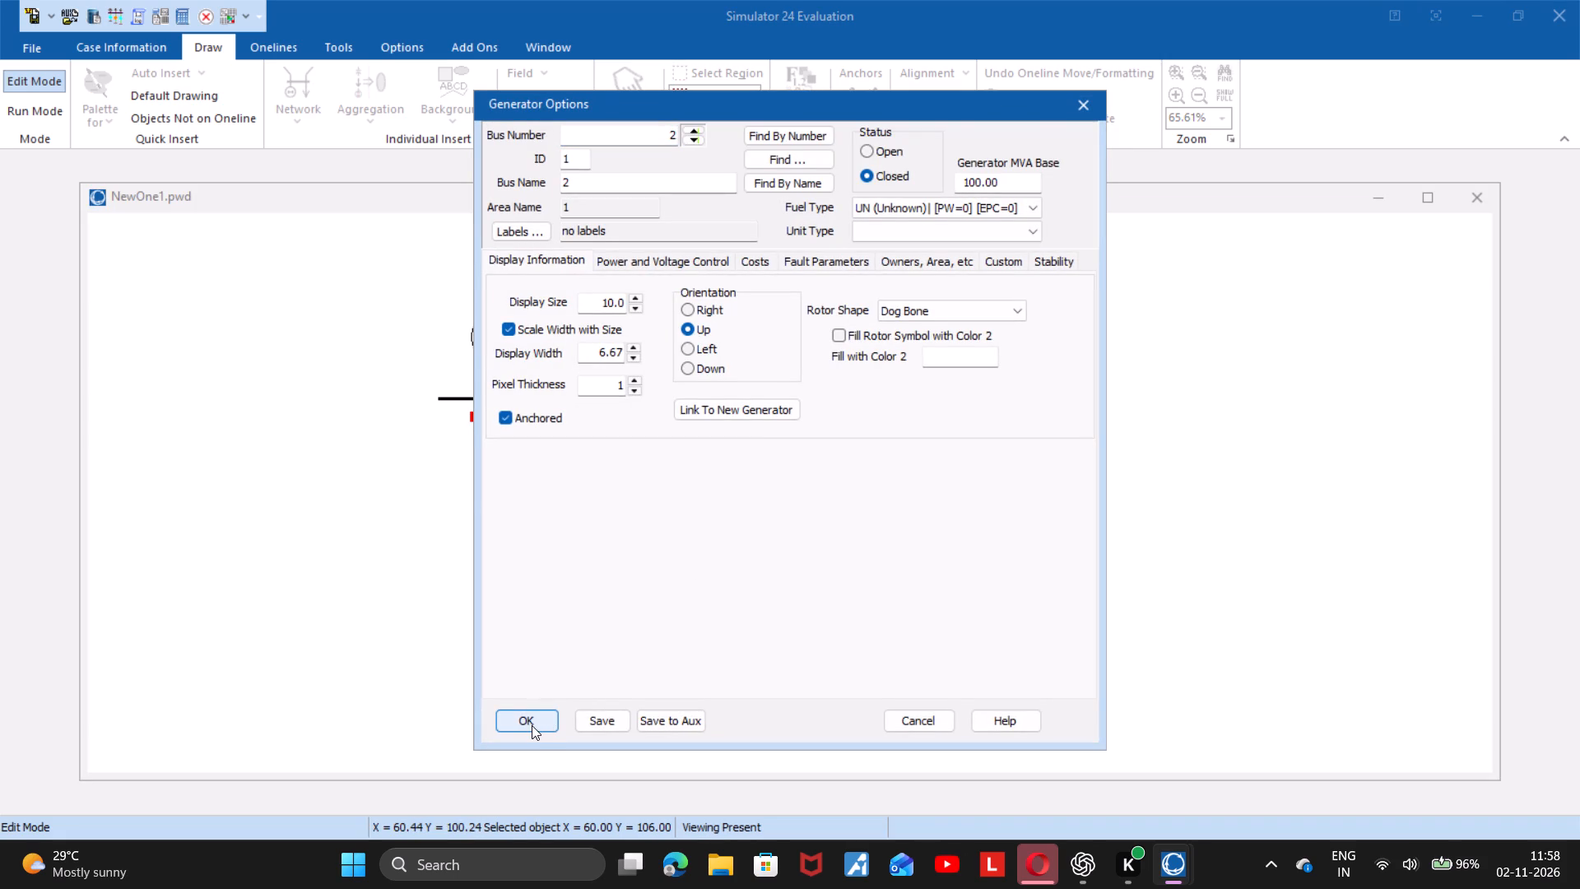
{"action": "left_click", "coordinate": [802, 214]}
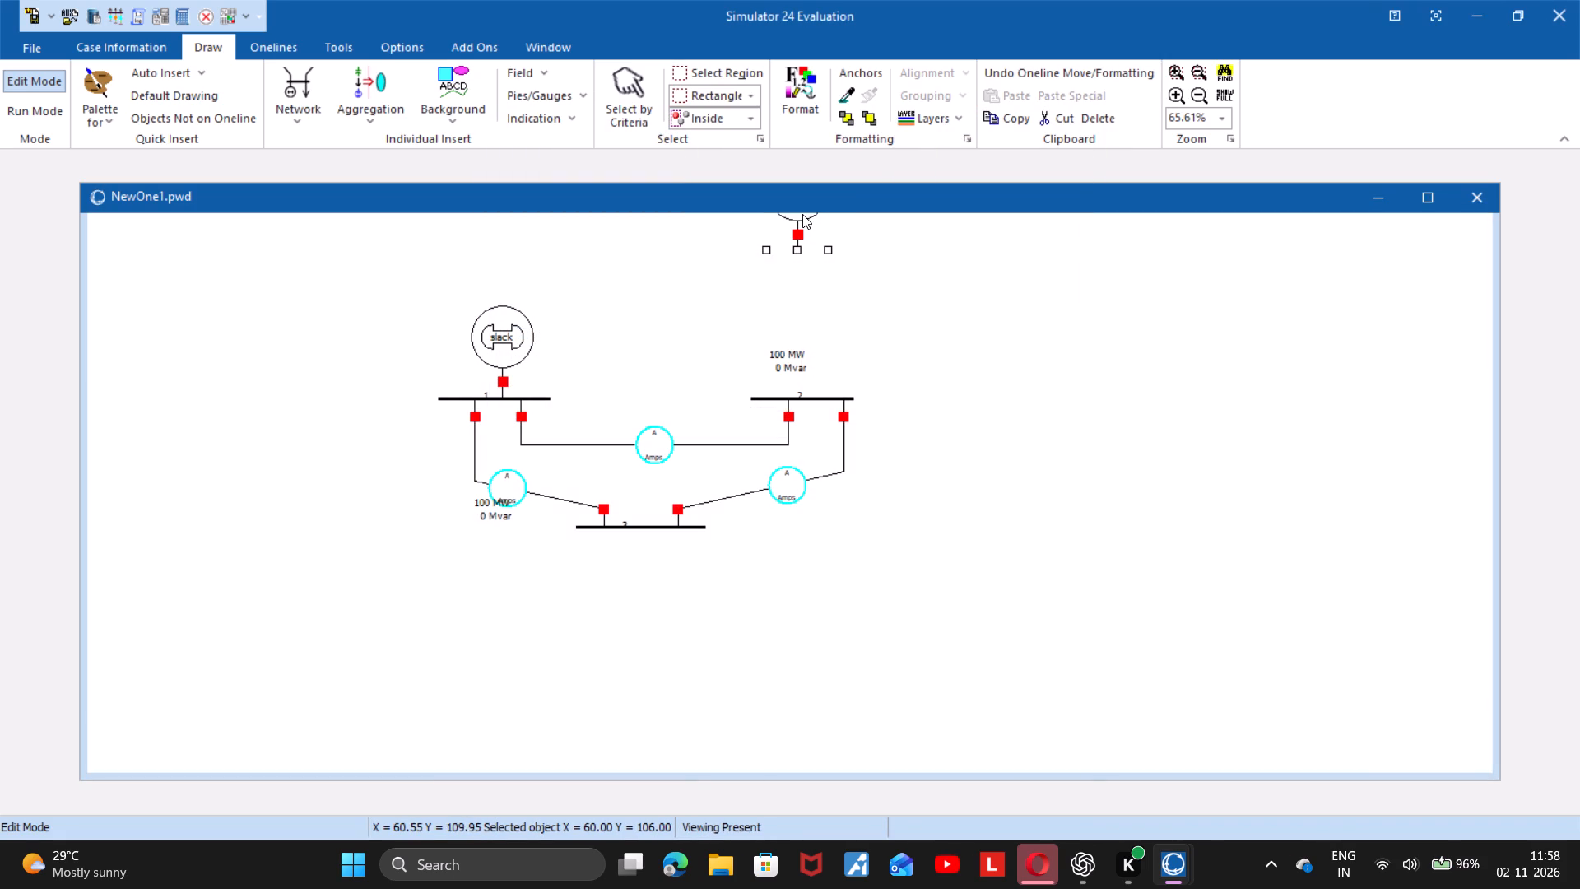
{"action": "left_click_drag", "start_coordinate": [802, 214], "coordinate": [809, 361]}
{"action": "left_click", "coordinate": [701, 354]}
Set the bus 1 generator's step transformer tap to 0.09 and reactance X to 0.10.
{"action": "double_click", "coordinate": [503, 342]}
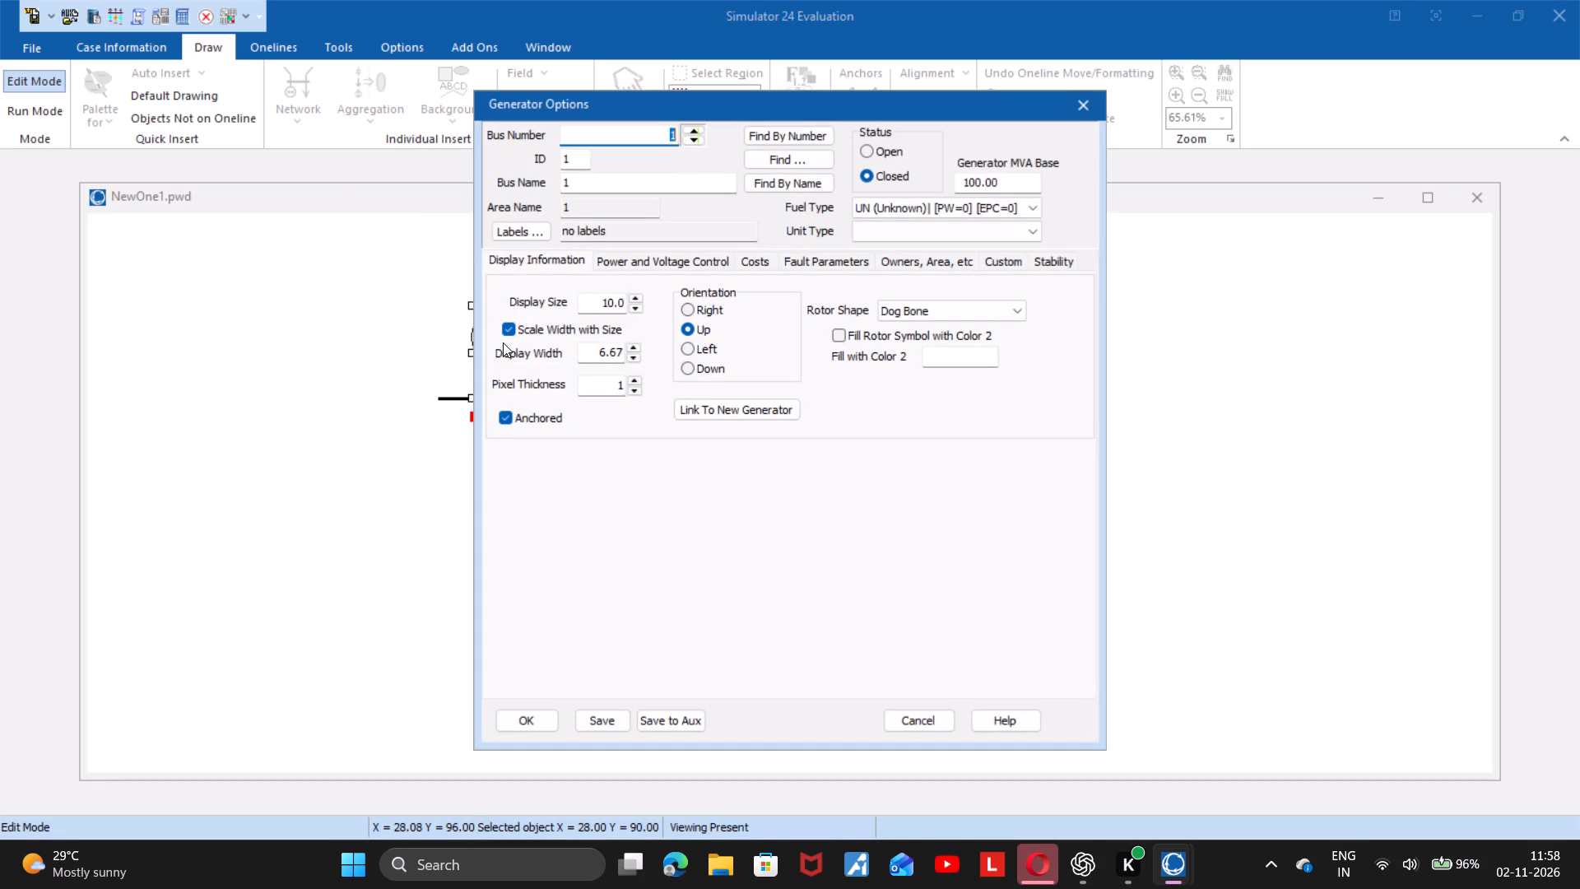
{"action": "left_click", "coordinate": [823, 265]}
{"action": "left_click_drag", "start_coordinate": [853, 351], "coordinate": [821, 357]}
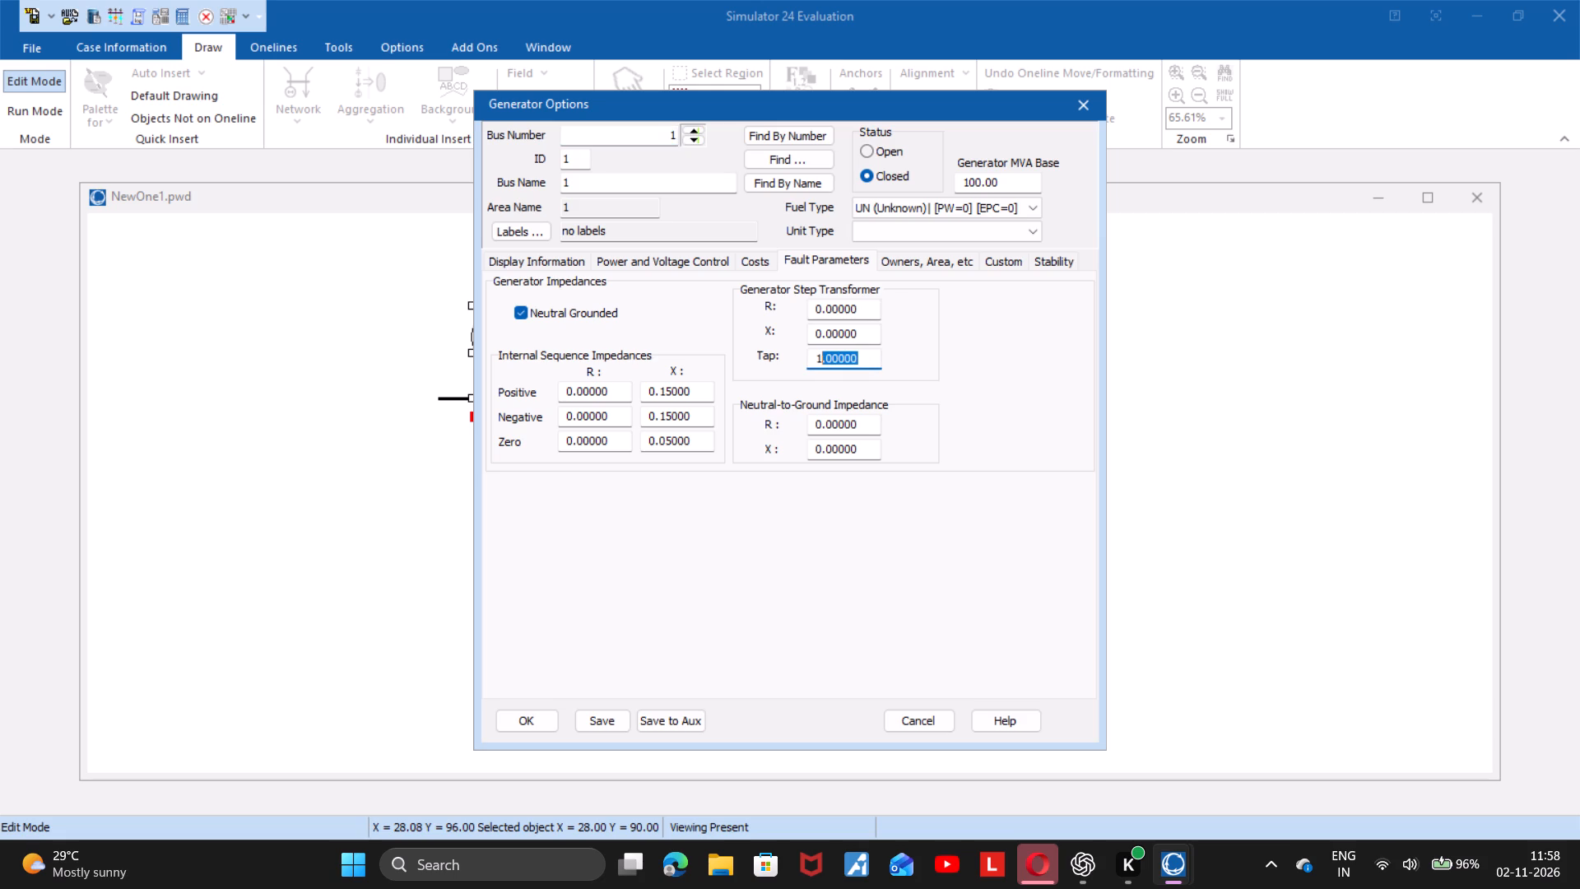
{"action": "key", "text": "BackSpace"}
{"action": "key", "text": "BackSpace"}
{"action": "type", "text": "0.09"}
{"action": "left_click_drag", "start_coordinate": [875, 338], "coordinate": [797, 337]}
{"action": "type", "text": "0.10"}
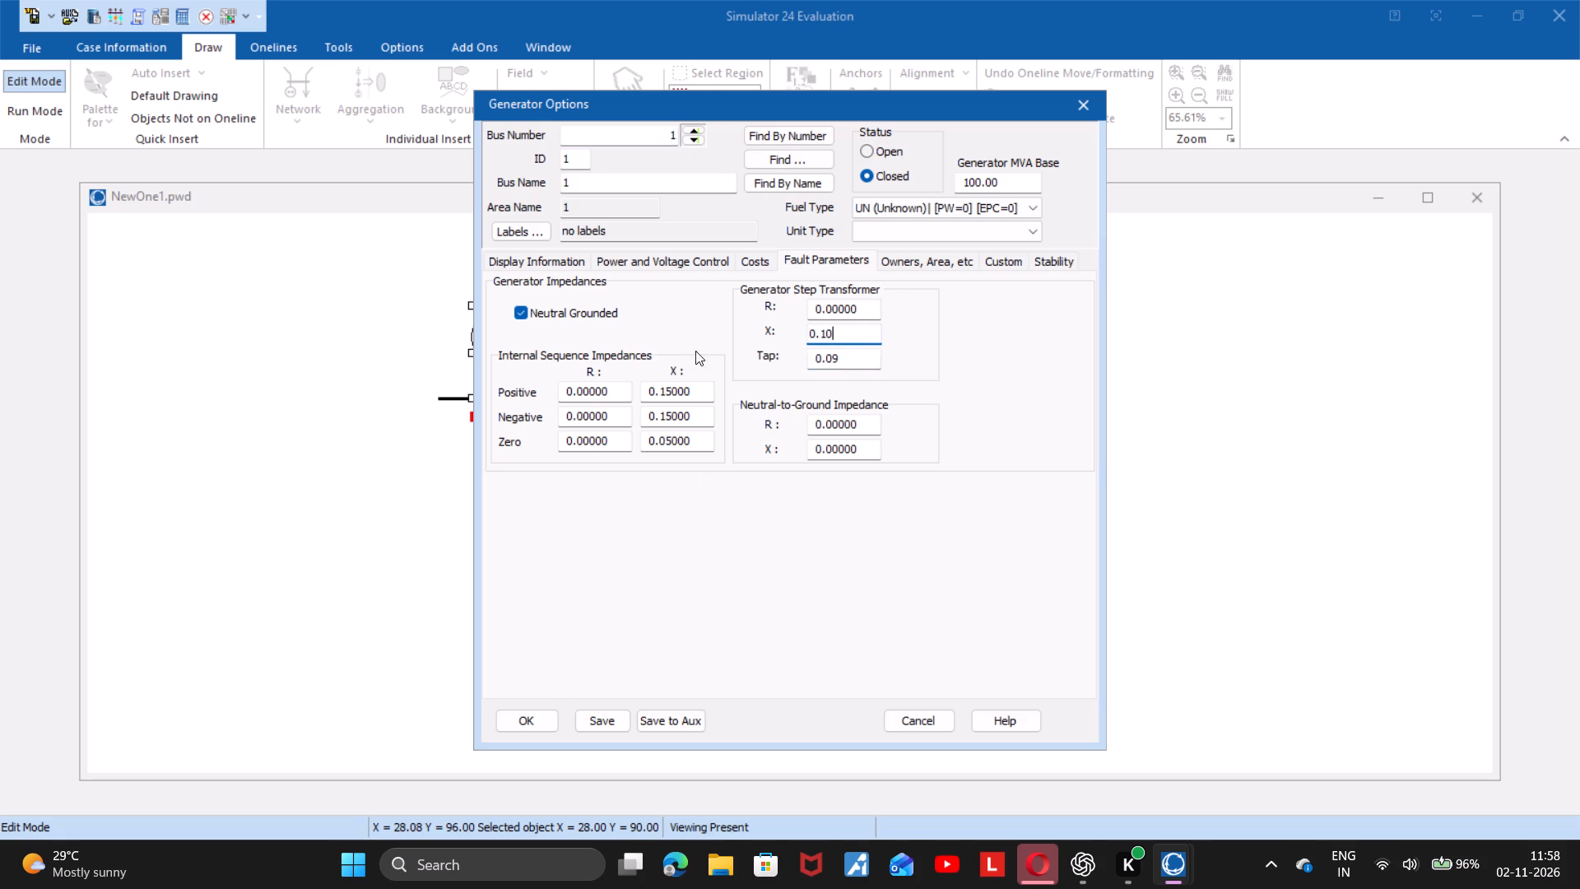
Turn off enforcement of MW limits during automatic control for the bus 1 generator and accept its options.
{"action": "left_click", "coordinate": [605, 258]}
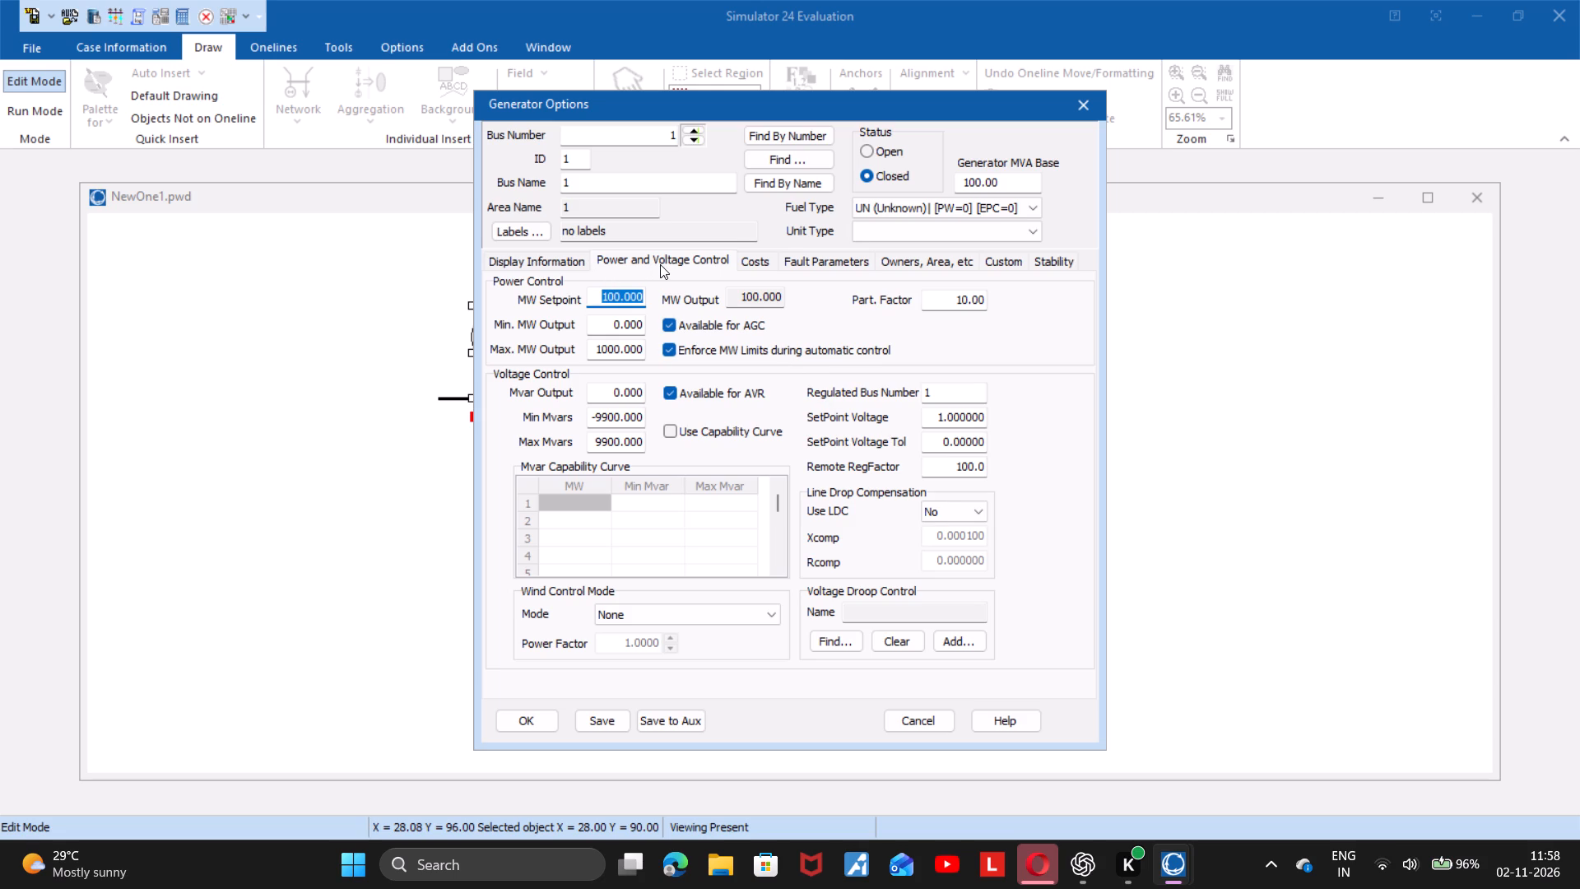
{"action": "left_click", "coordinate": [674, 355]}
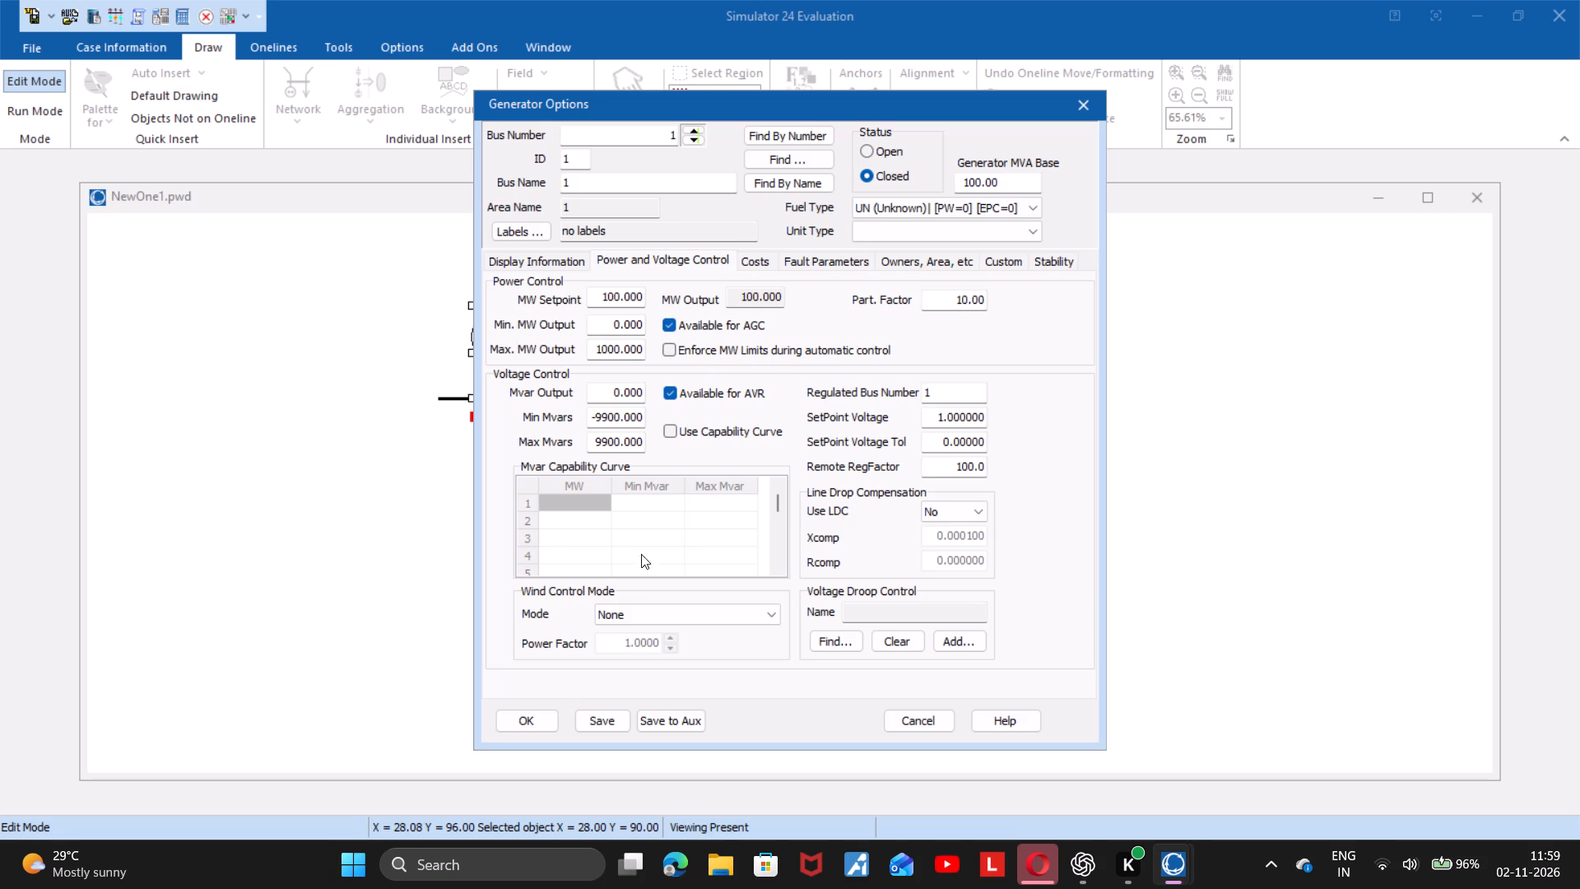
{"action": "left_click", "coordinate": [537, 721]}
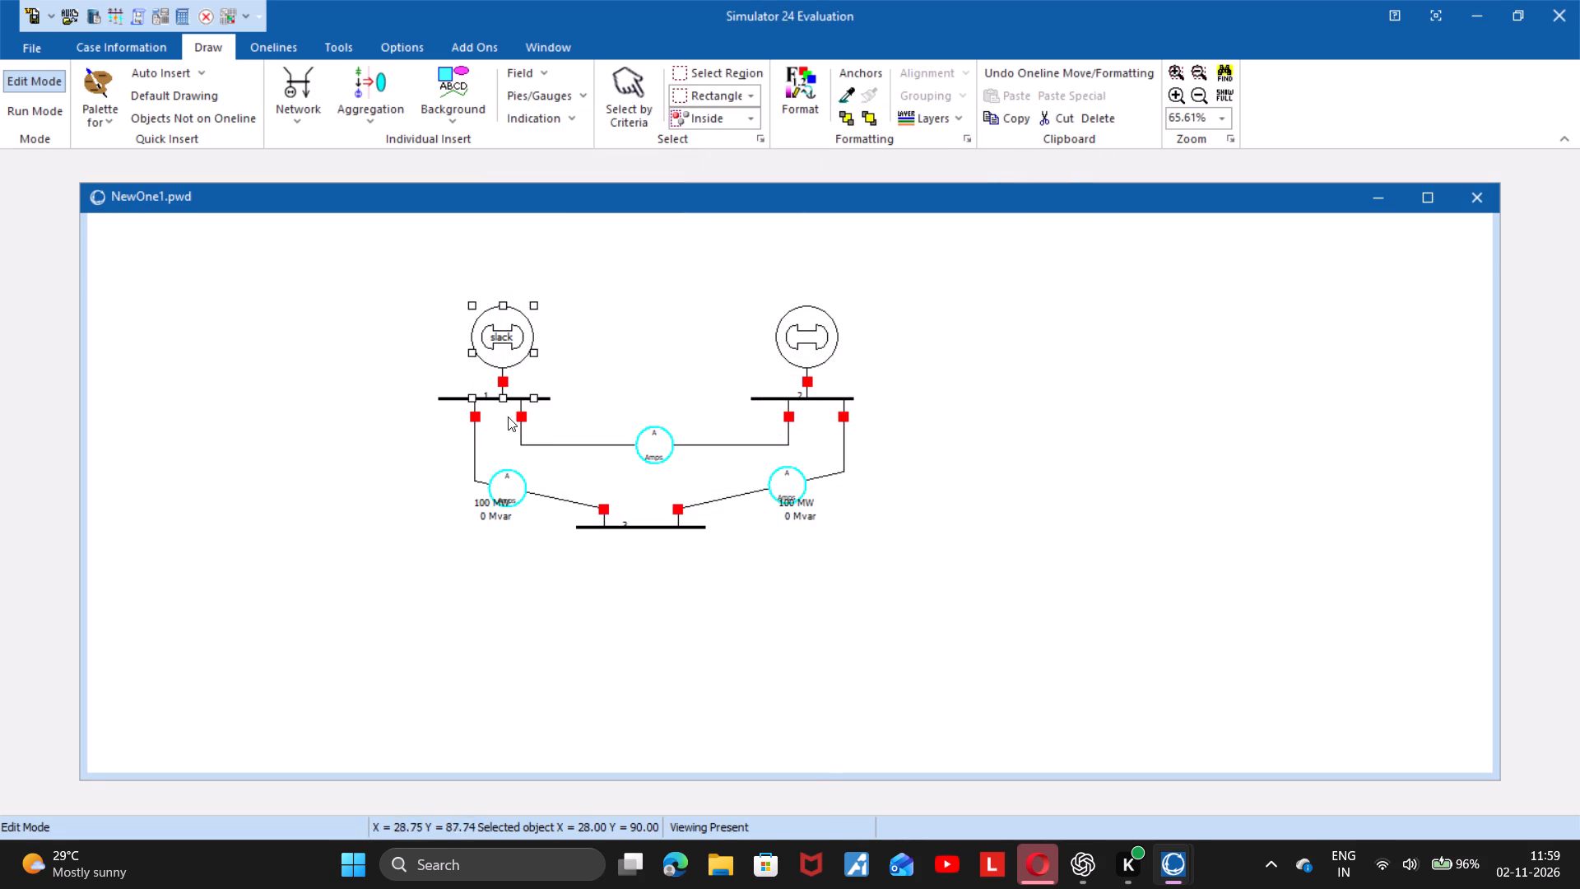
Check the voltage and slack settings in bus 1's options and close them.
{"action": "double_click", "coordinate": [489, 397]}
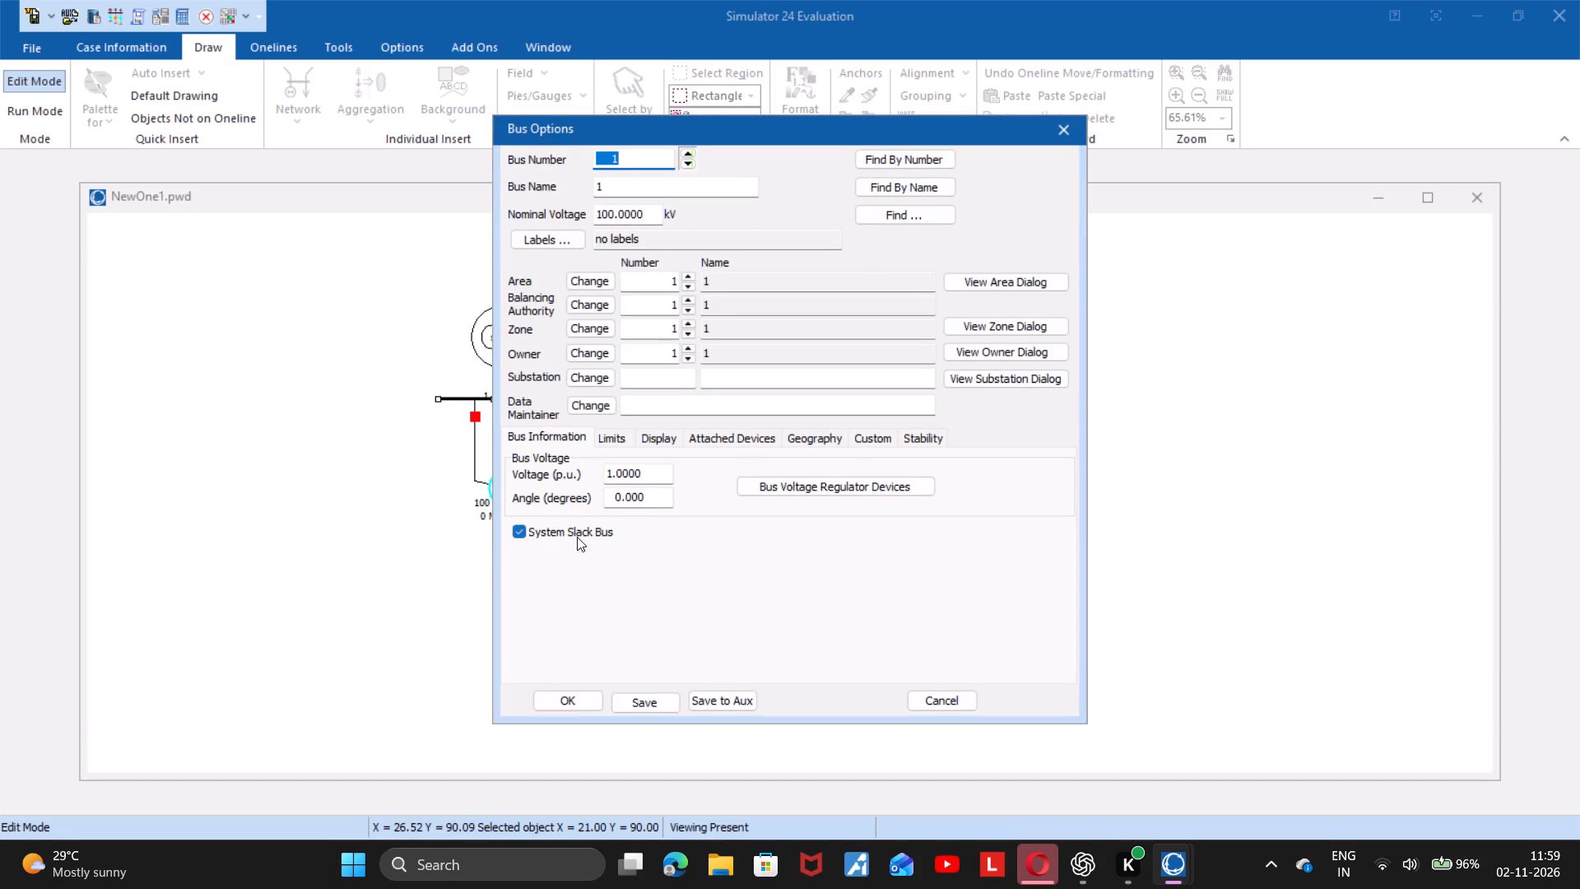
{"action": "left_click", "coordinate": [573, 709]}
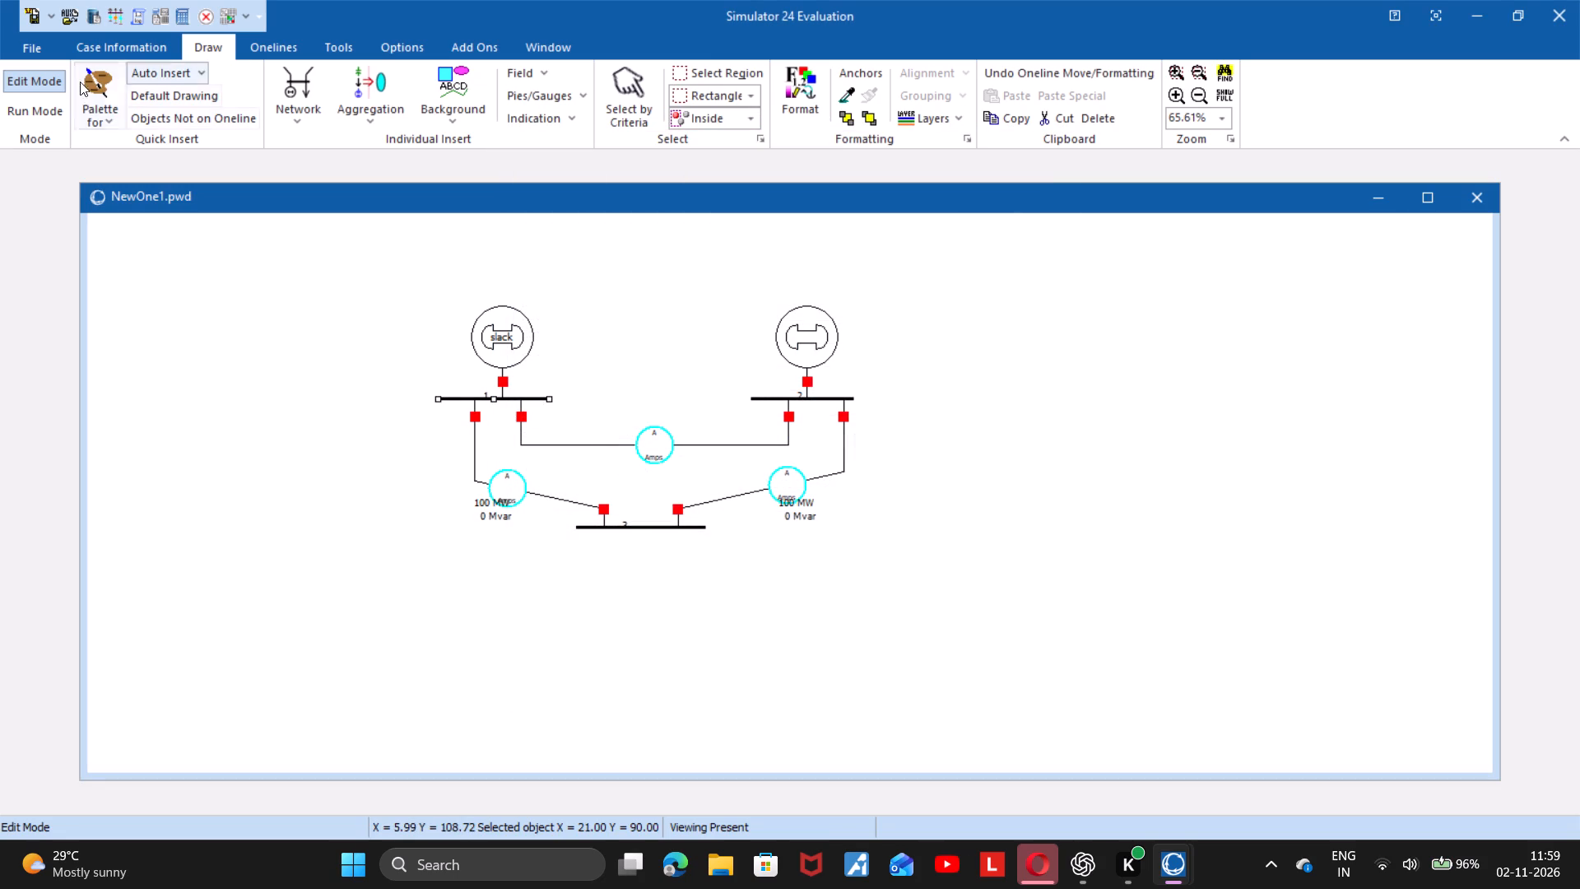
Switch the case to Run Mode and start the power flow simulation animation.
{"action": "left_click", "coordinate": [46, 102]}
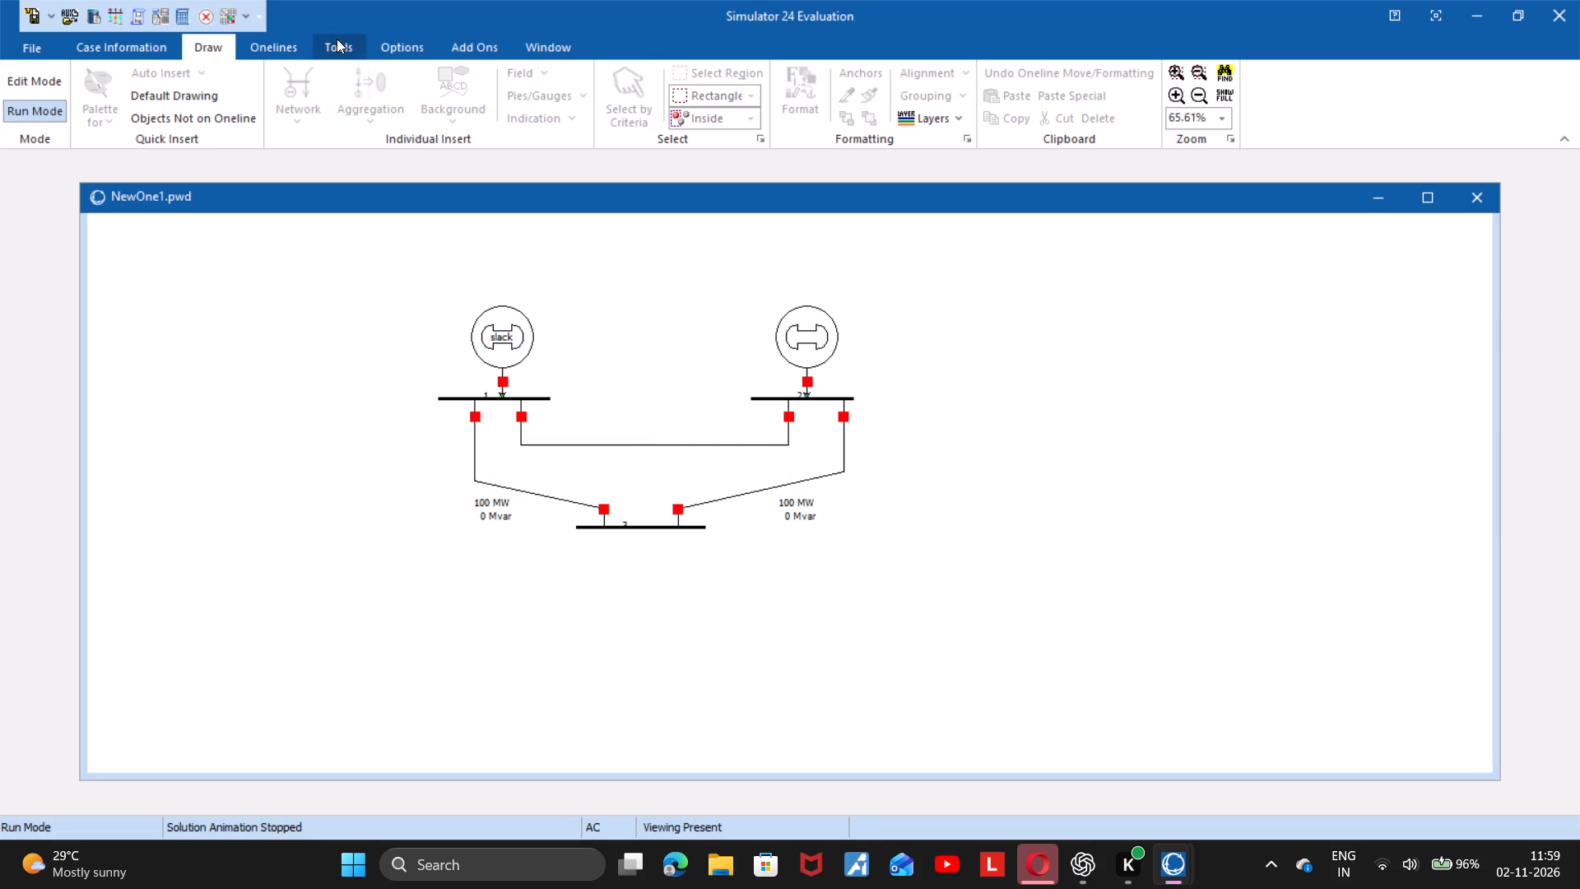
{"action": "left_click", "coordinate": [337, 39]}
{"action": "left_click", "coordinate": [419, 75]}
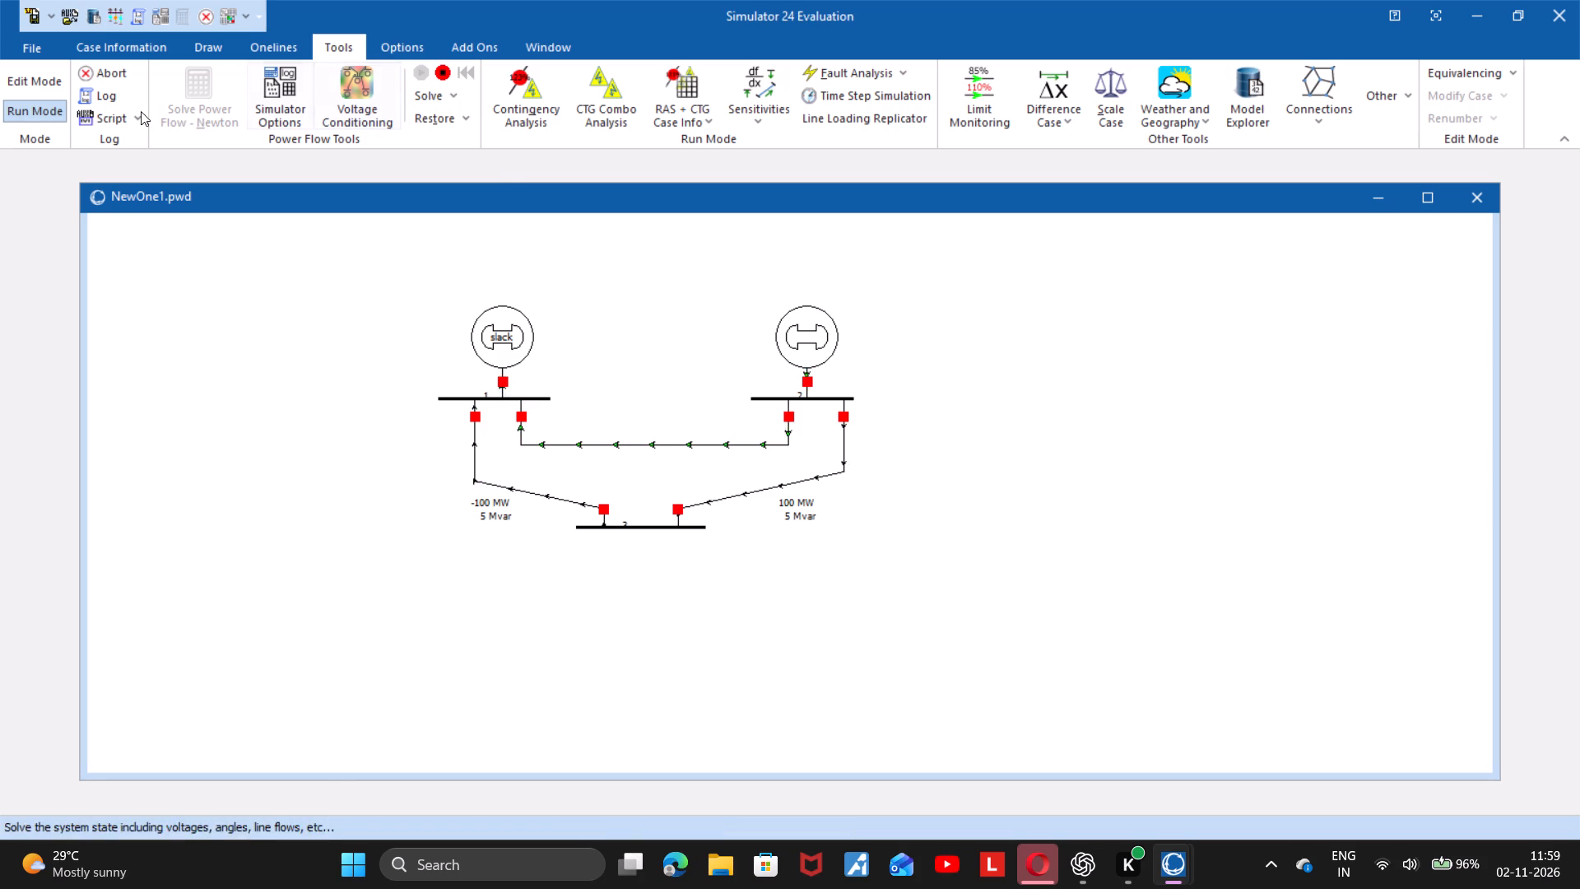
Look over the solved bus information for bus 3 and close it.
{"action": "double_click", "coordinate": [648, 528]}
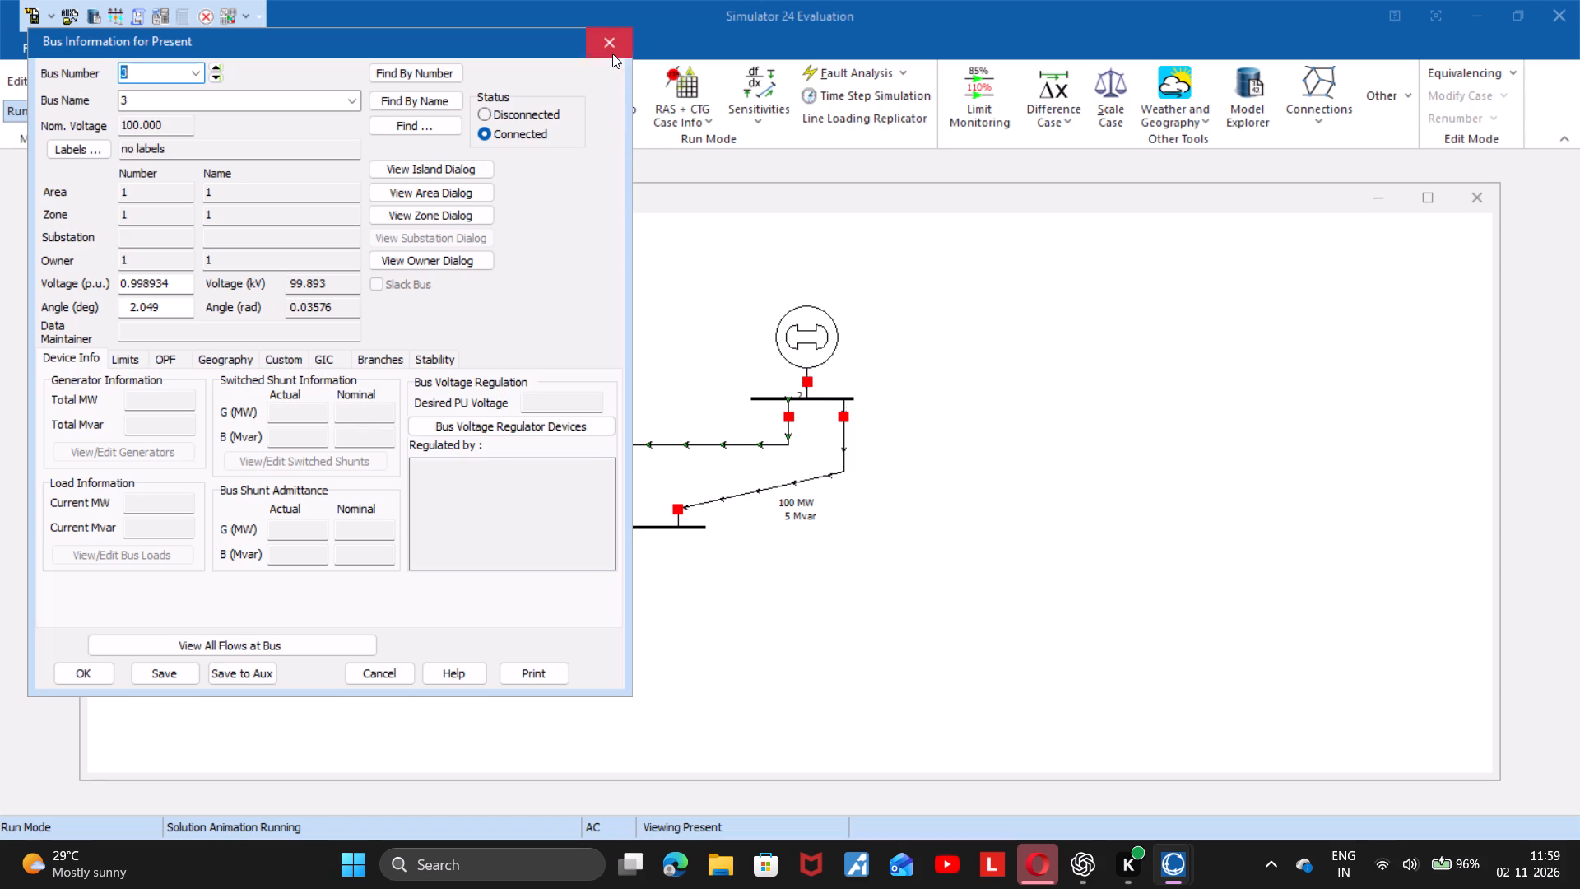
{"action": "left_click", "coordinate": [612, 54]}
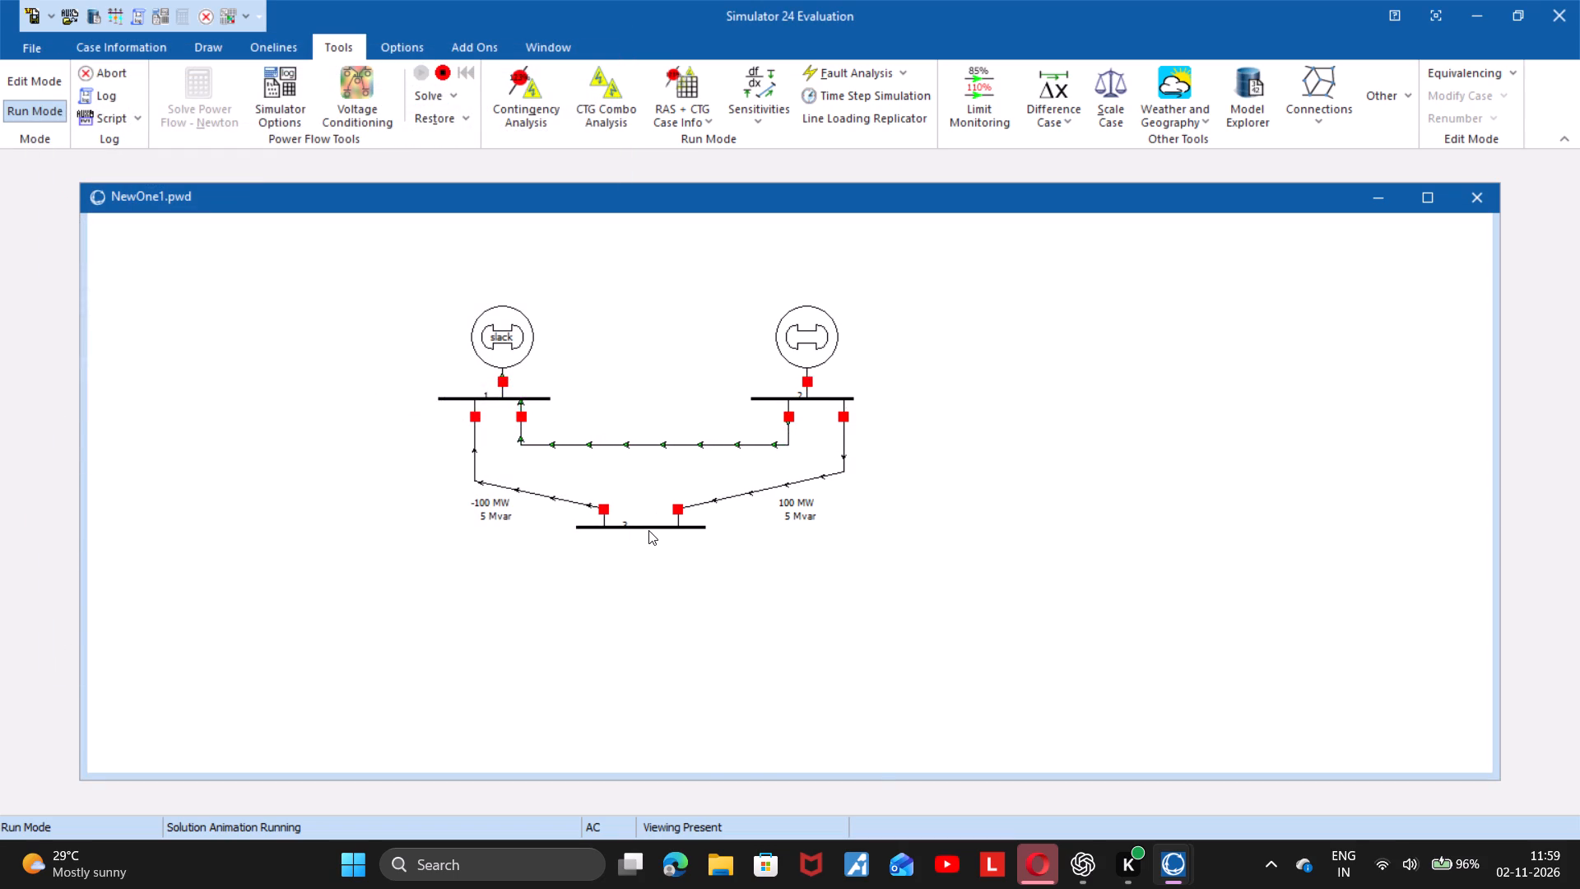
Open Fault Analysis for bus 3 and calculate a Single Line-to-Ground bus fault.
{"action": "right_click", "coordinate": [648, 528]}
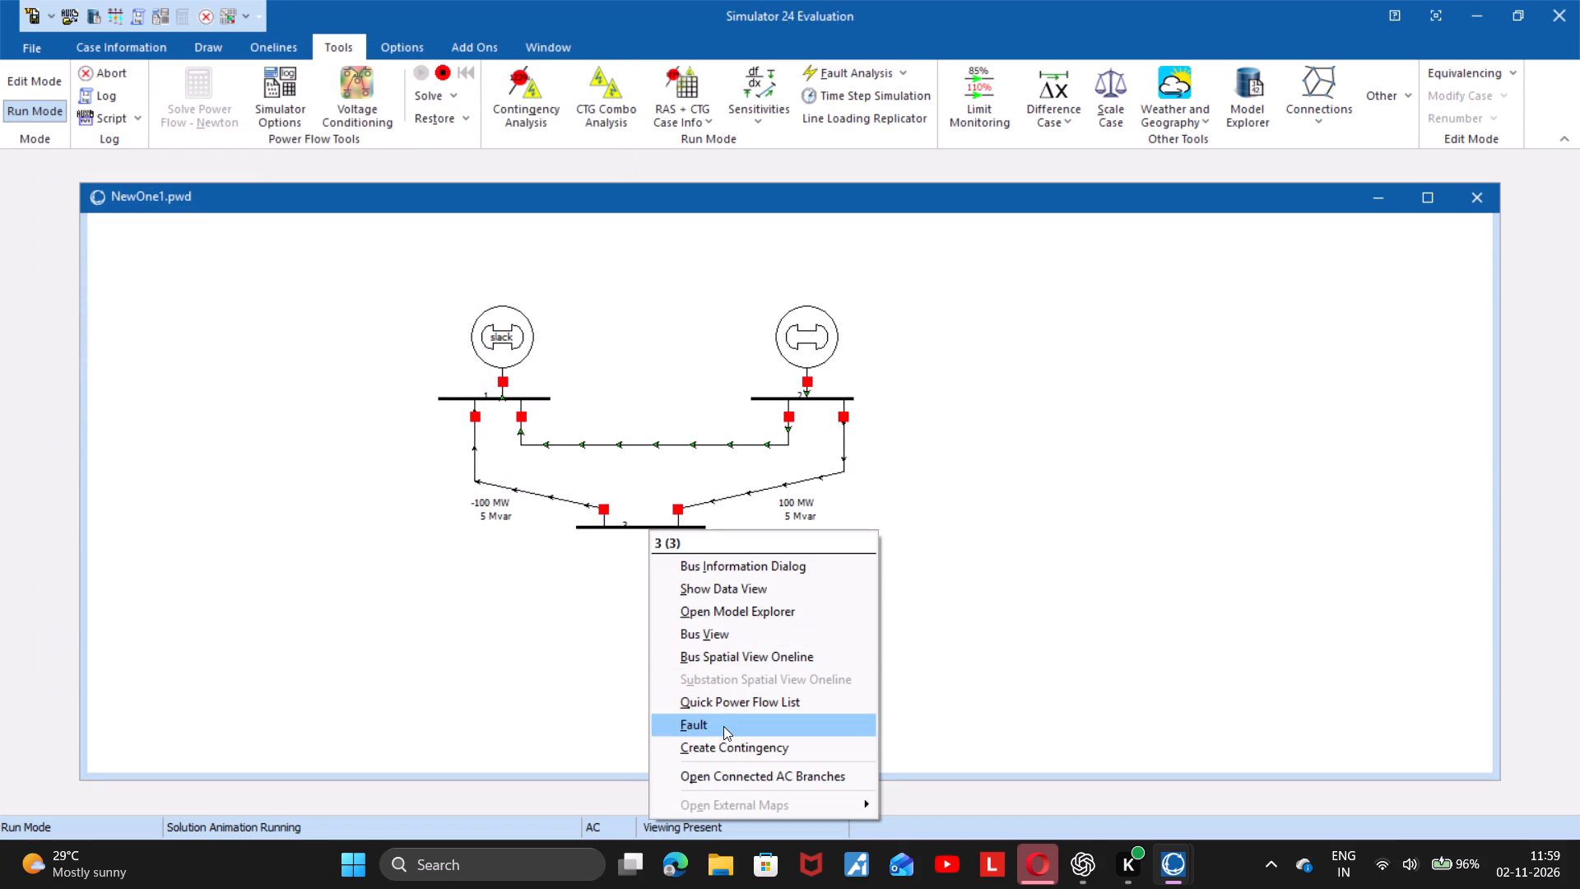
{"action": "left_click", "coordinate": [723, 726]}
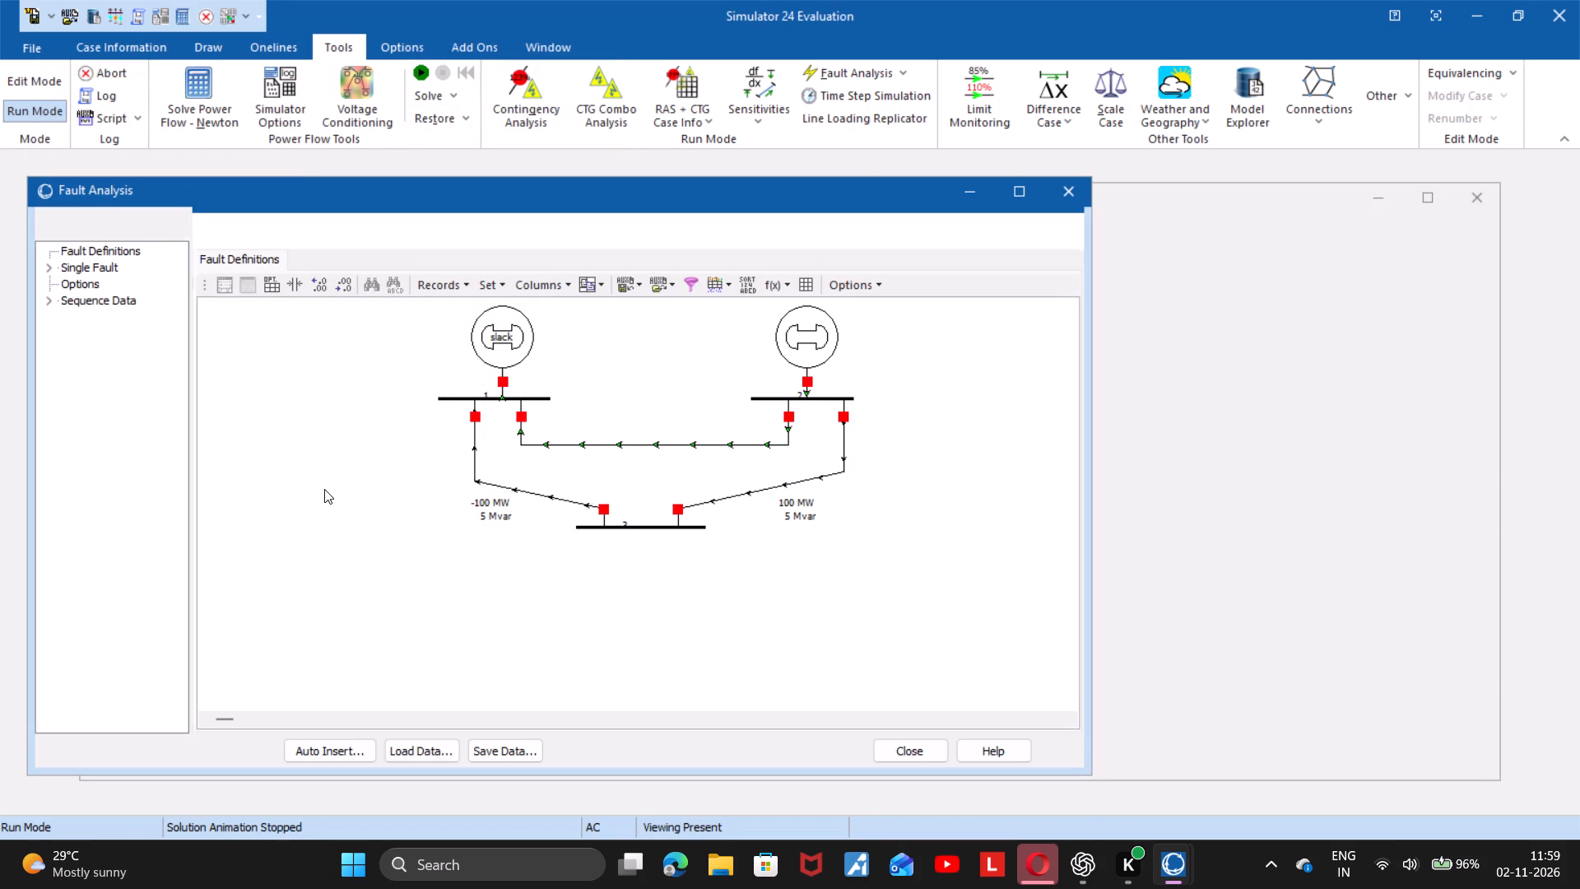
{"action": "left_click_drag", "start_coordinate": [109, 275], "coordinate": [99, 268]}
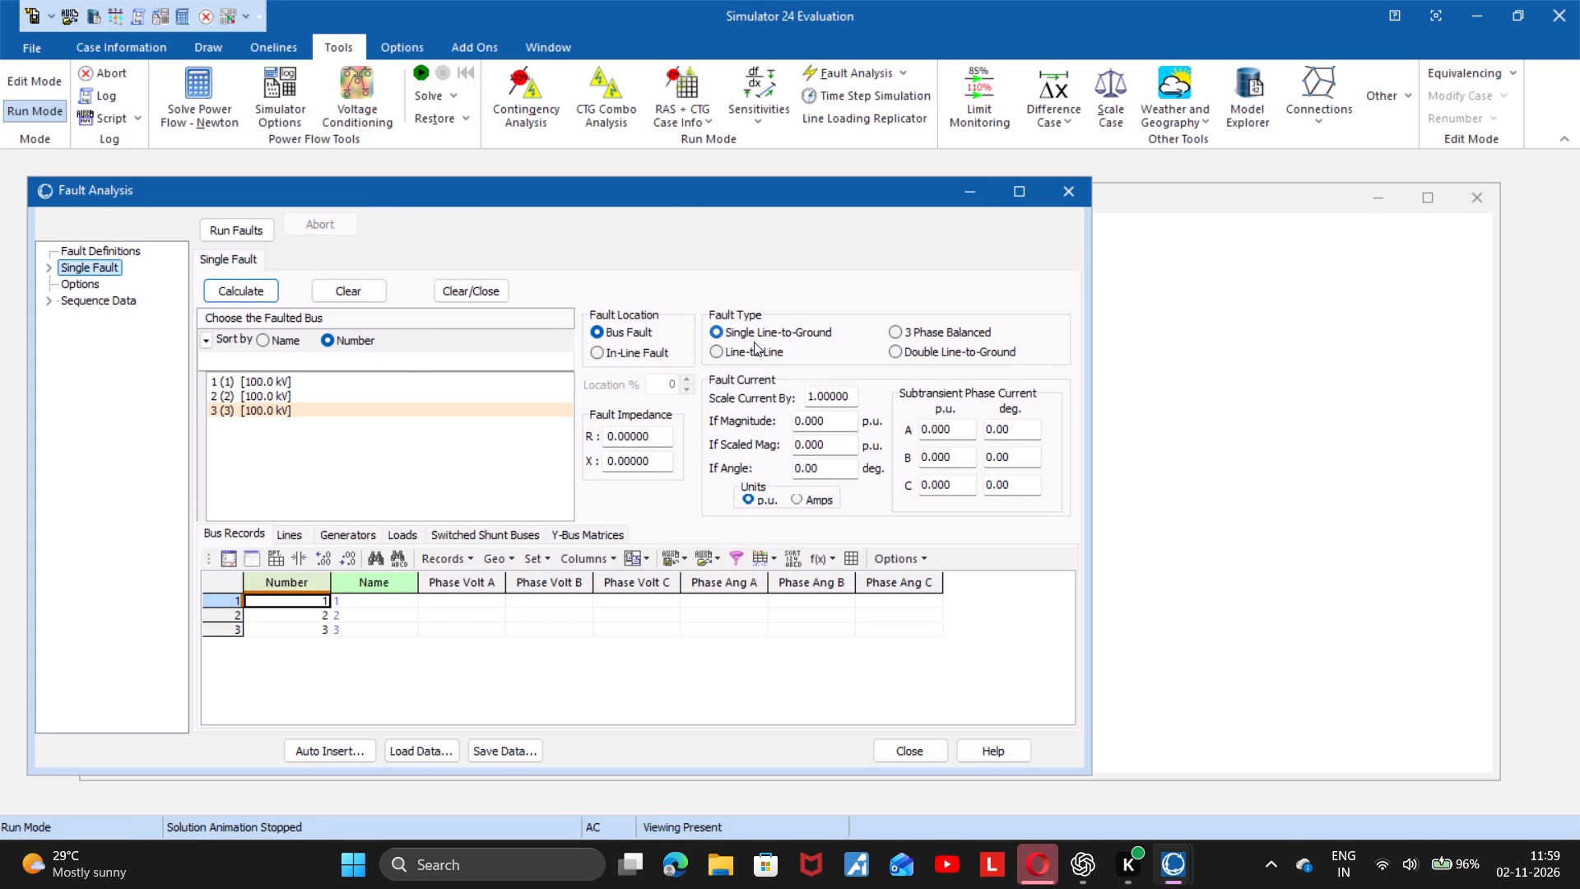
{"action": "left_click", "coordinate": [271, 289]}
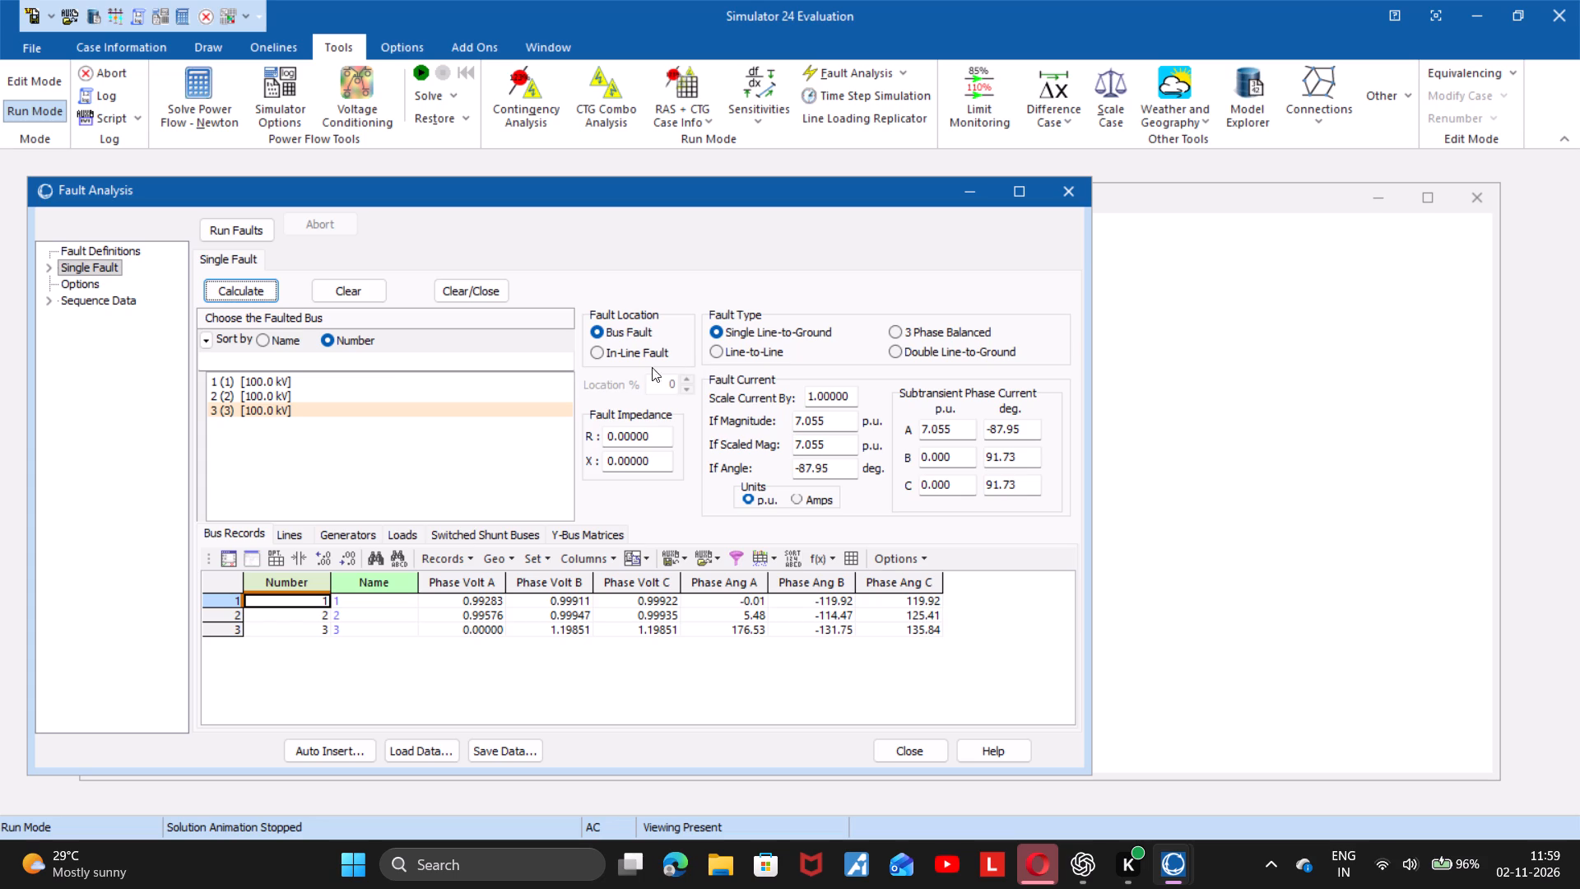
Calculate a Line-to-Line fault at bus 3.
{"action": "left_click", "coordinate": [727, 354]}
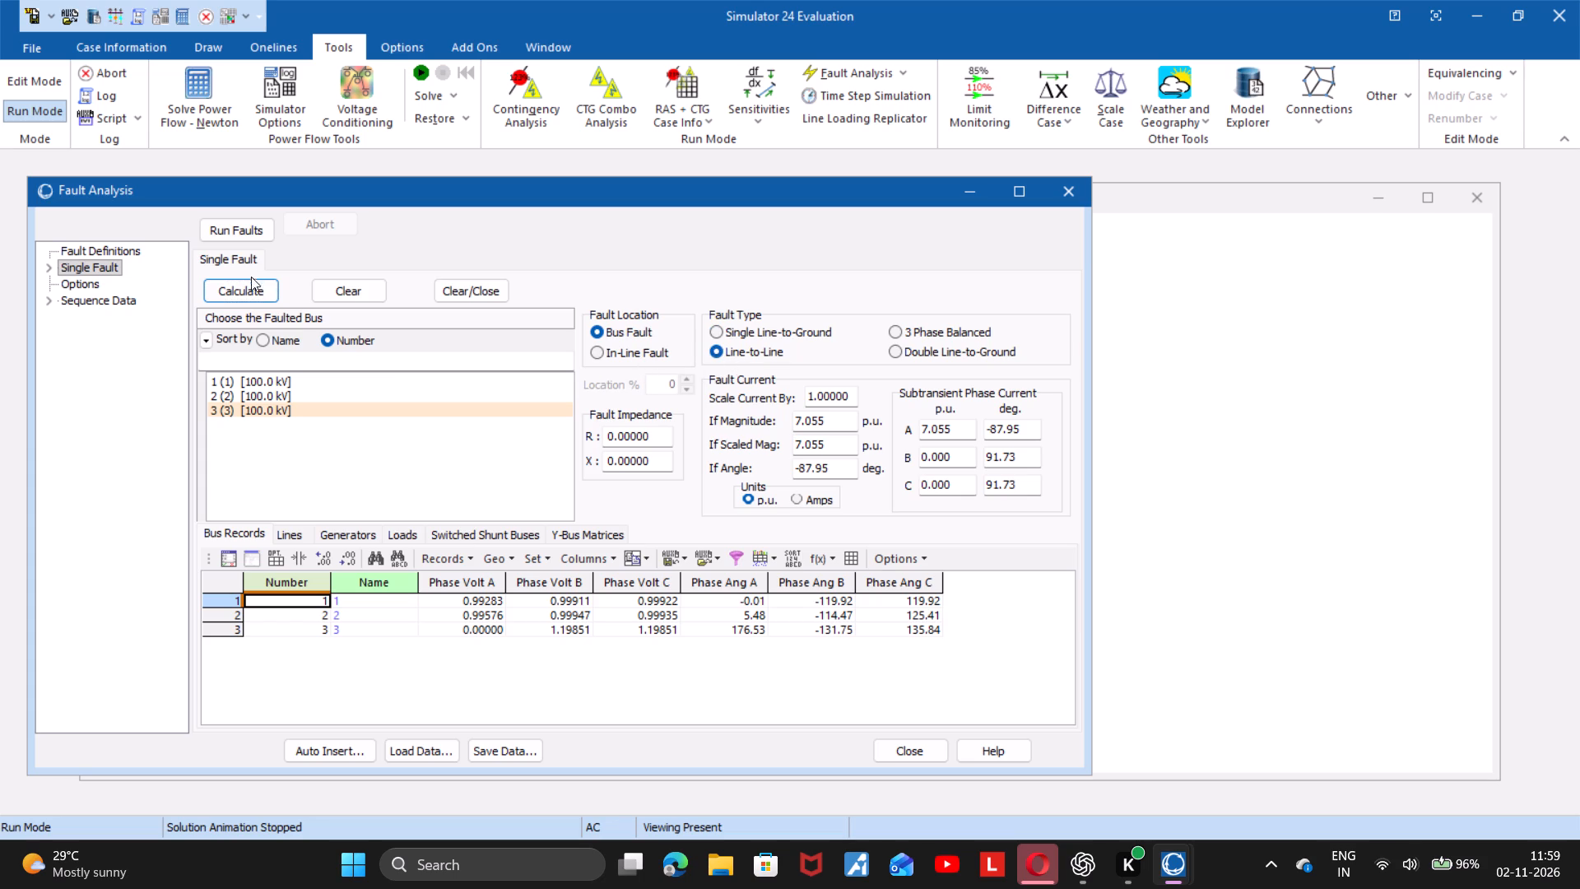
{"action": "left_click", "coordinate": [248, 283]}
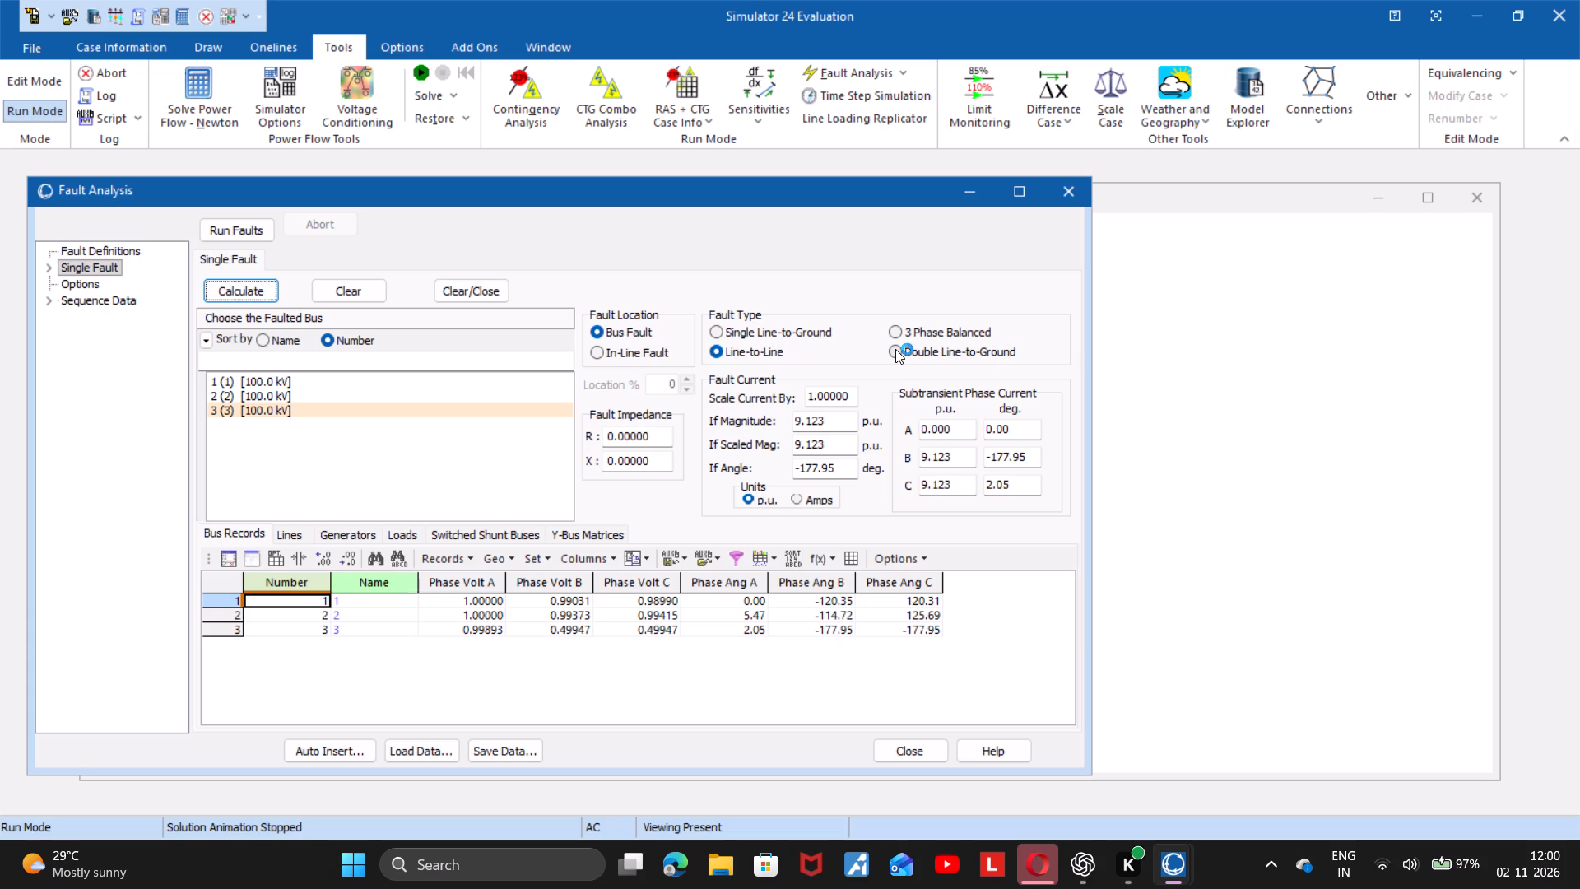
Calculate a Double Line-to-Ground fault at bus 3.
{"action": "left_click", "coordinate": [895, 349]}
{"action": "left_click", "coordinate": [242, 299]}
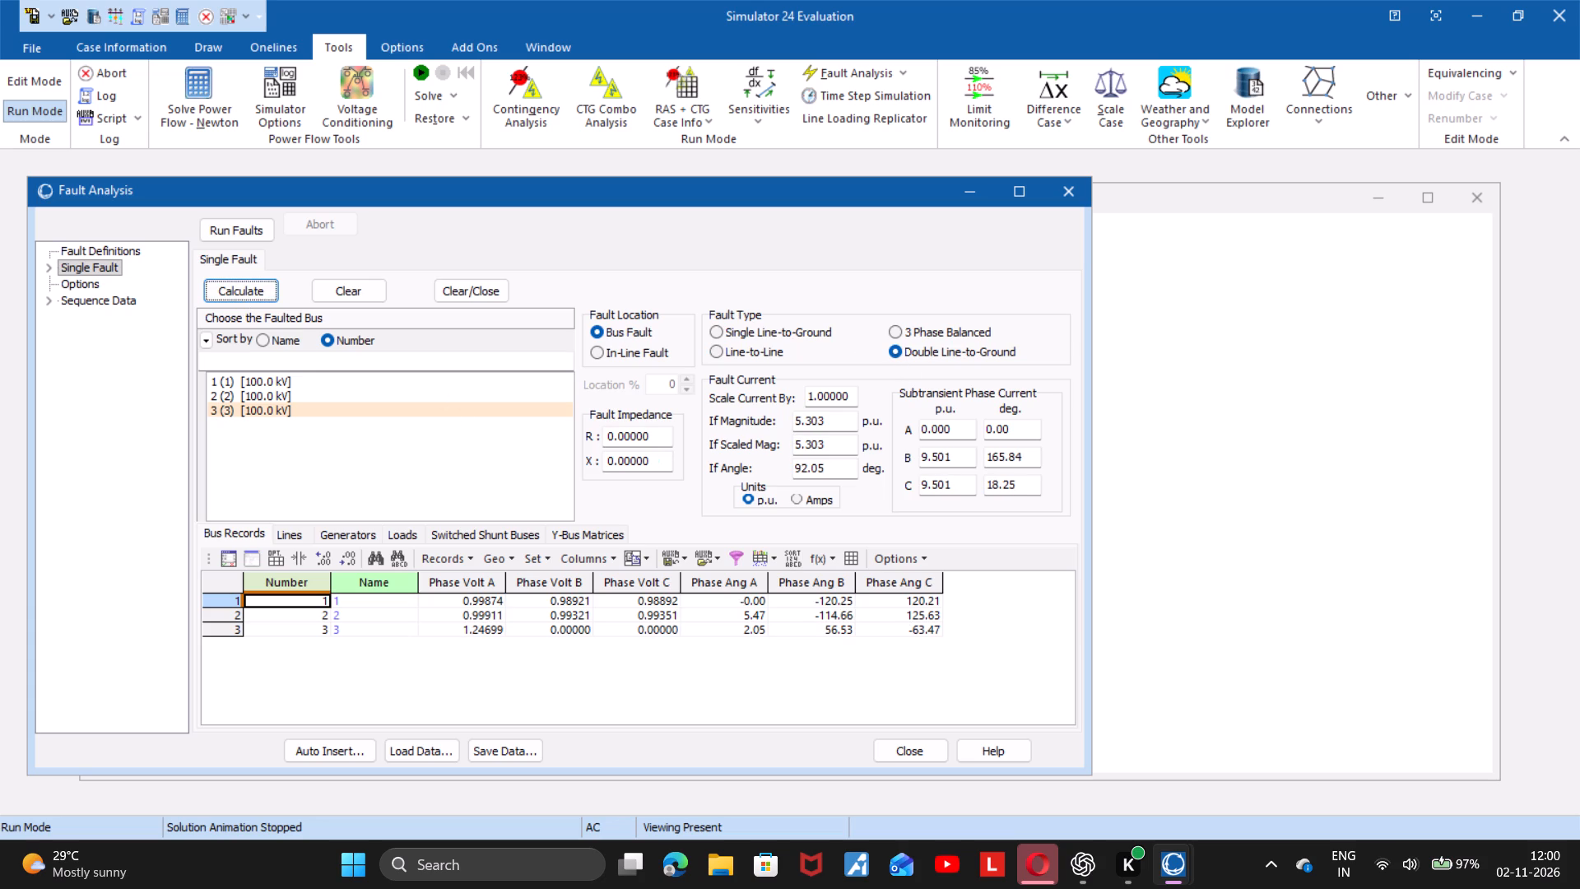
Go through the available fault types without calculating, ending with Single Line-to-Ground selected.
{"action": "left_click", "coordinate": [895, 330]}
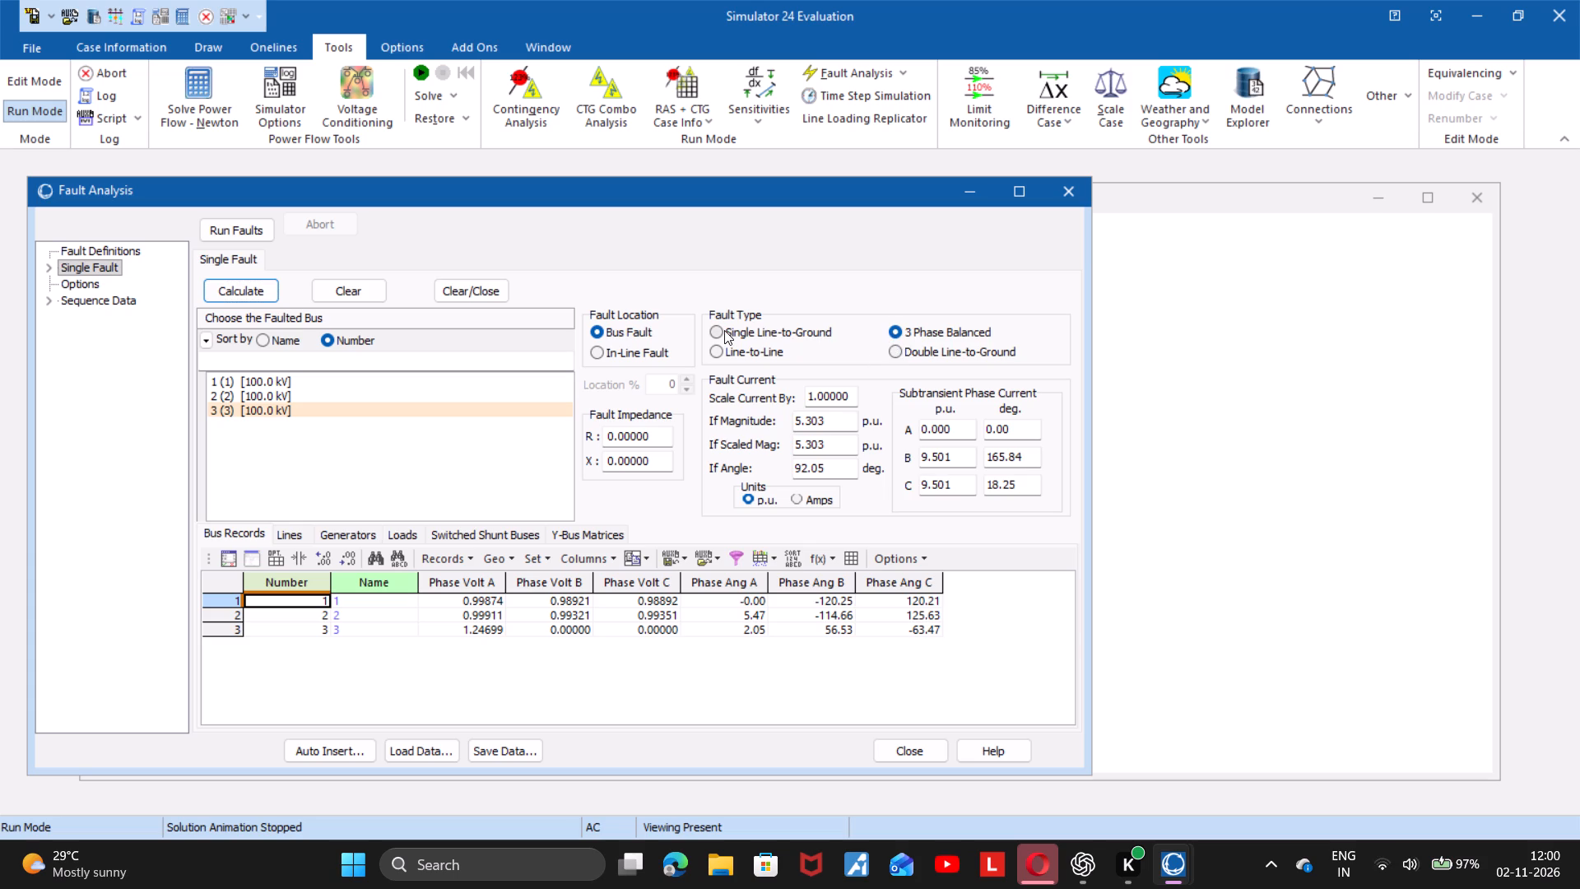
{"action": "left_click", "coordinate": [724, 330]}
{"action": "left_click", "coordinate": [725, 355]}
{"action": "left_click", "coordinate": [893, 347]}
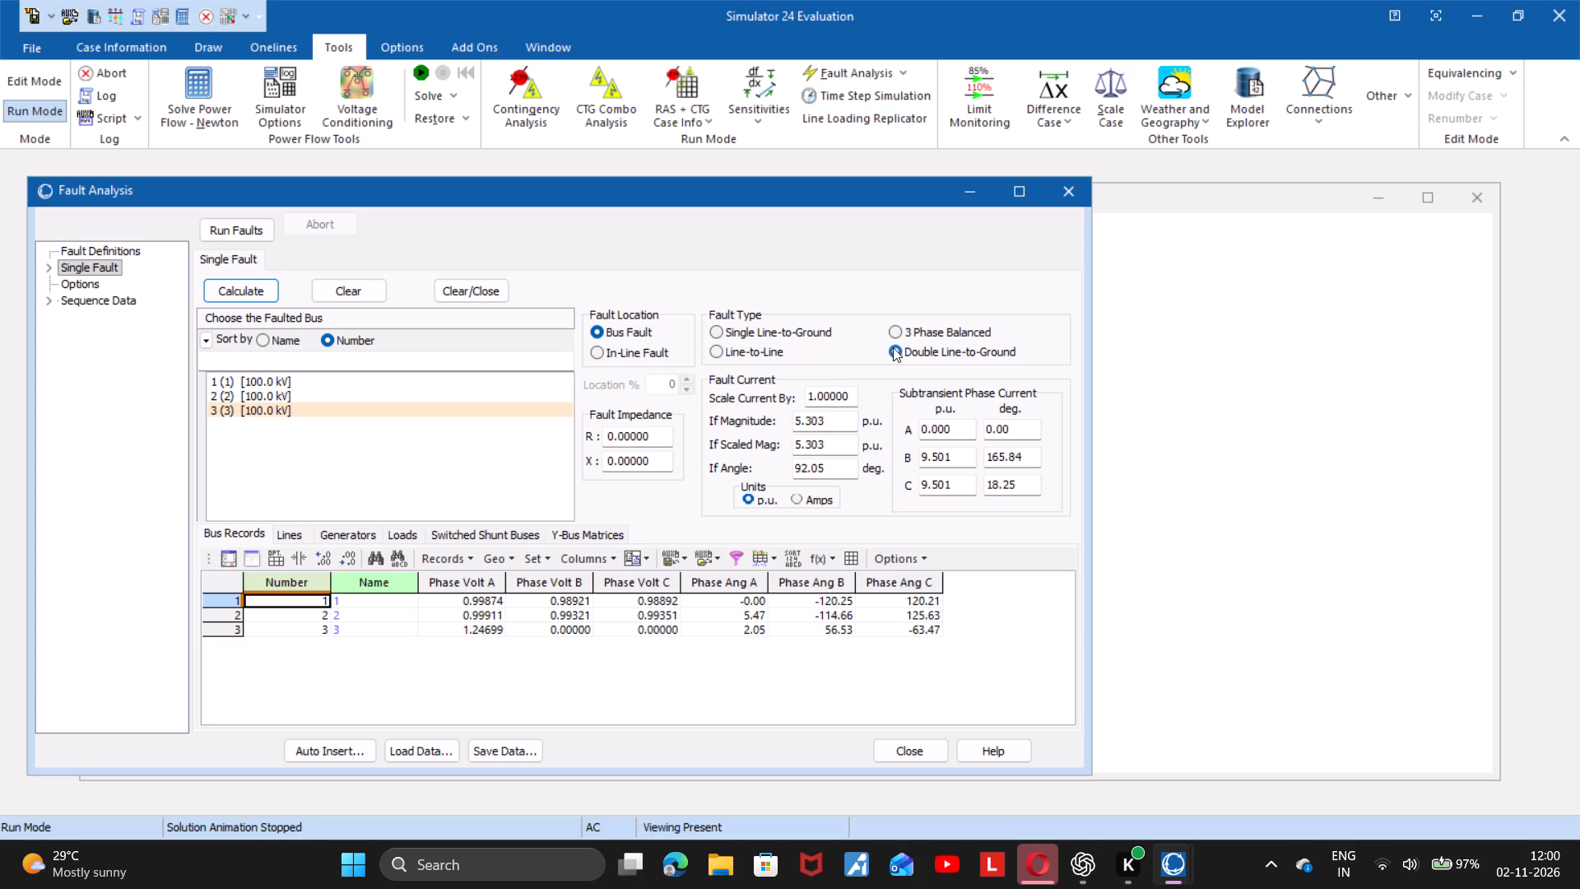
{"action": "left_click", "coordinate": [890, 337]}
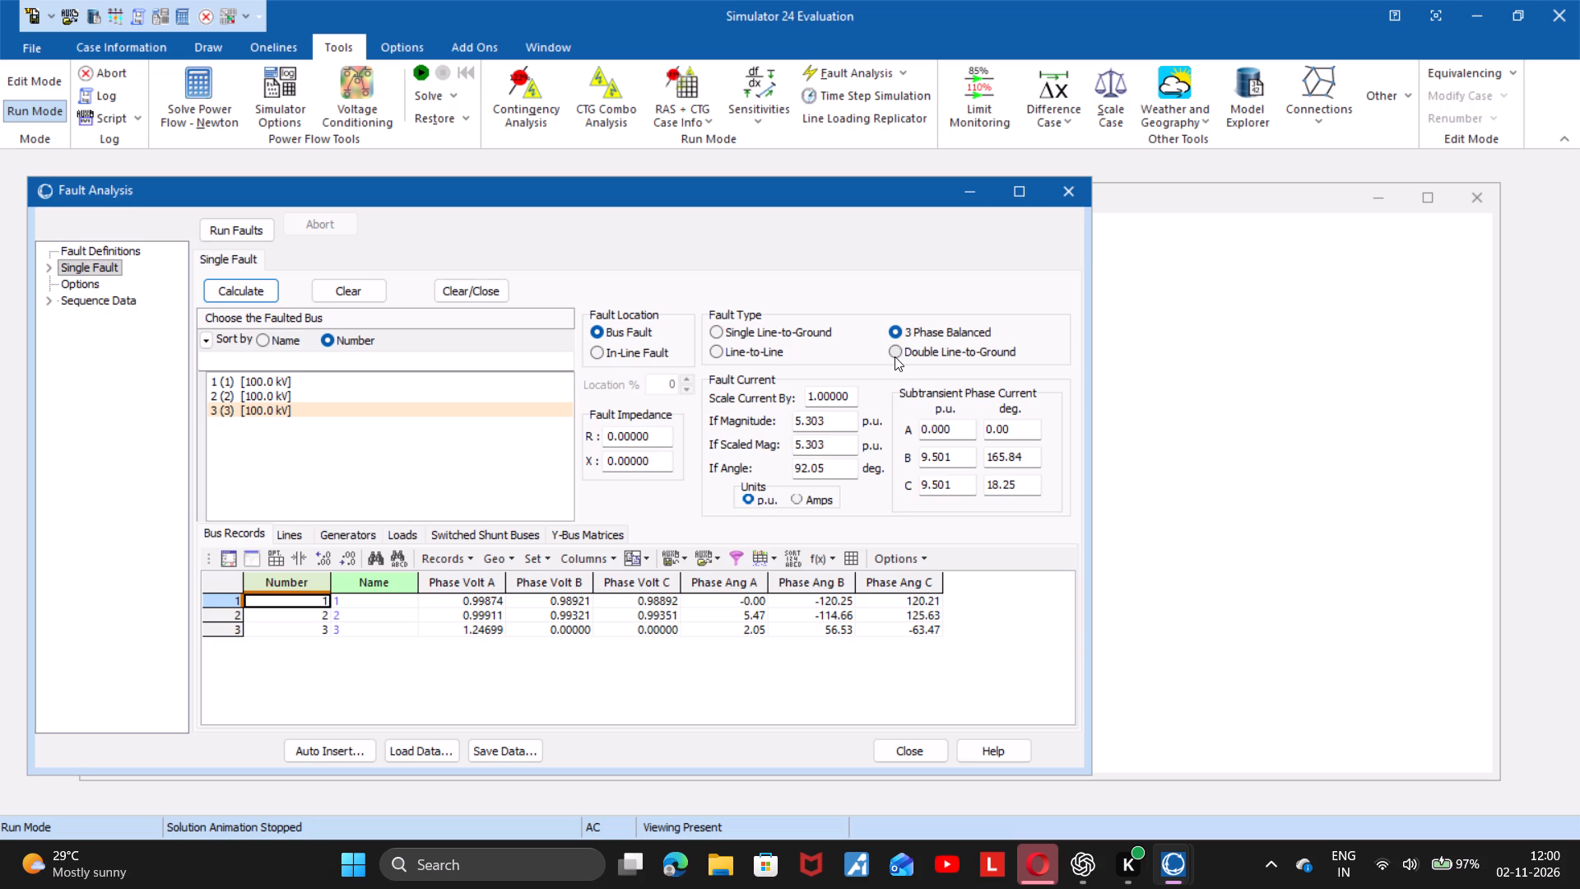
{"action": "left_click", "coordinate": [895, 350]}
{"action": "left_click", "coordinate": [740, 357]}
{"action": "left_click", "coordinate": [718, 329]}
{"action": "scroll", "coordinate": [746, 394], "scroll_direction": "down", "scroll_amount": 1}
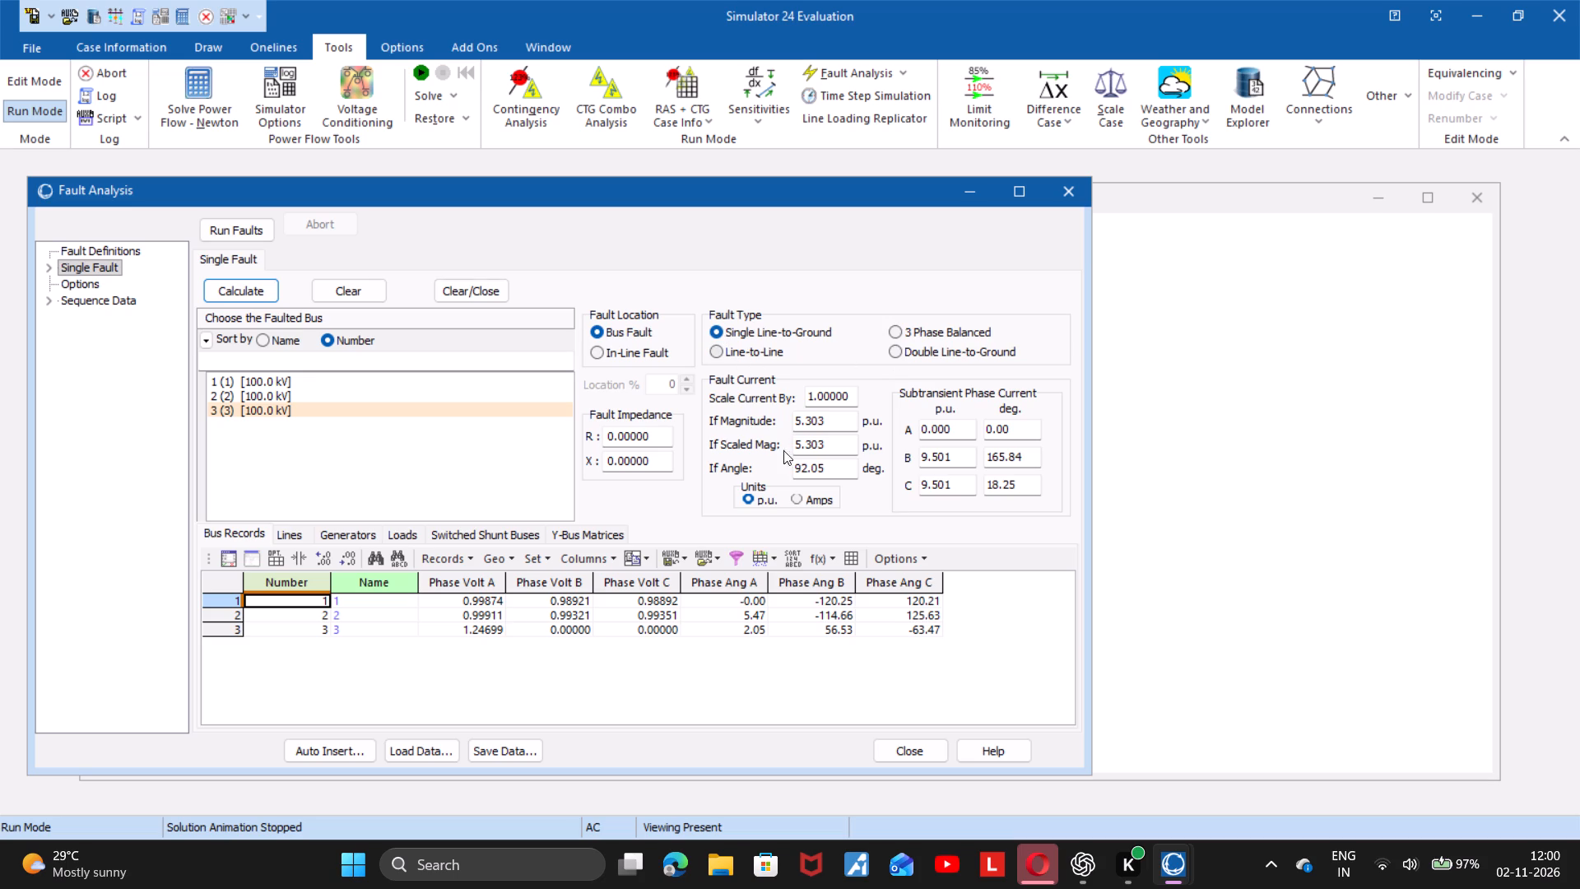
Display the bus 3 fault currents in amps and examine the fault current angle.
{"action": "left_click", "coordinate": [797, 496]}
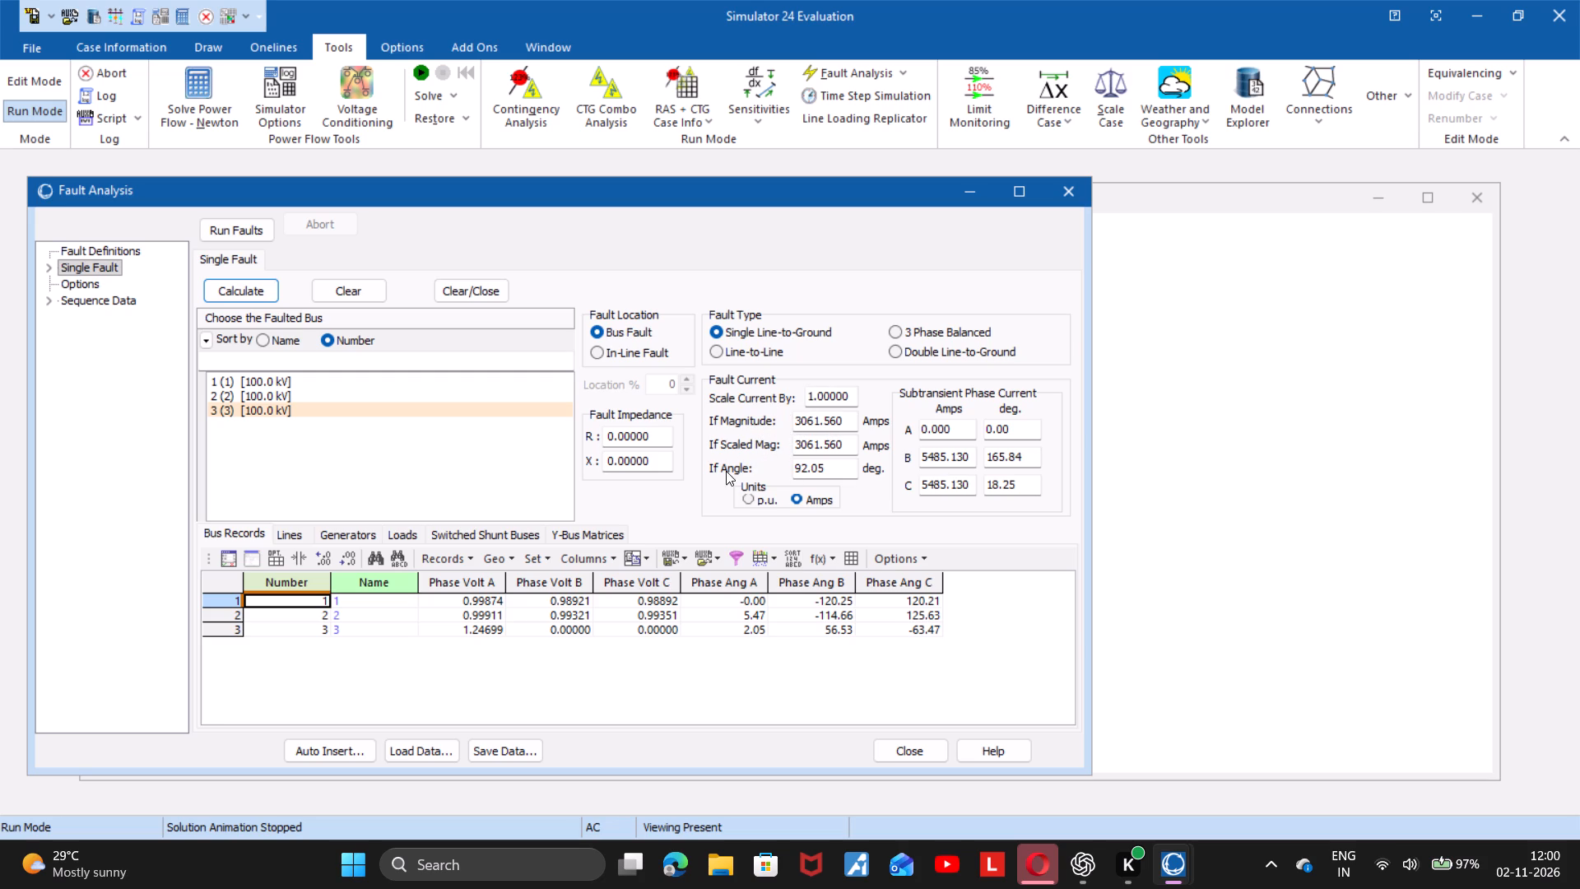
{"action": "left_click_drag", "start_coordinate": [827, 464], "coordinate": [784, 470]}
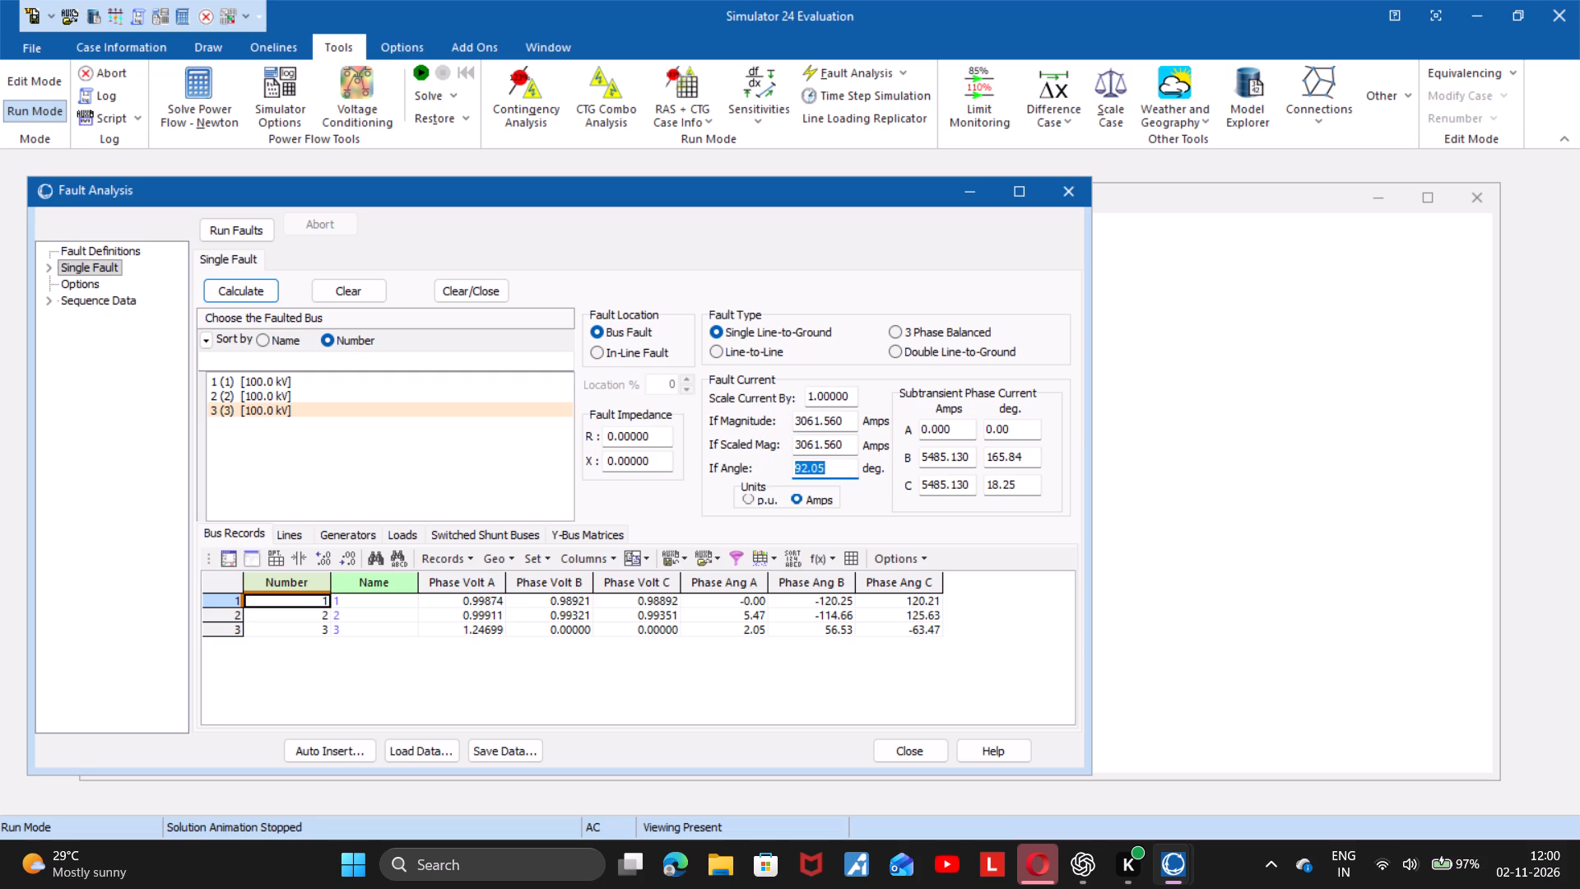
{"action": "left_click", "coordinate": [820, 470]}
Close the Fault Analysis window and exit the simulator.
{"action": "left_click", "coordinate": [1071, 193]}
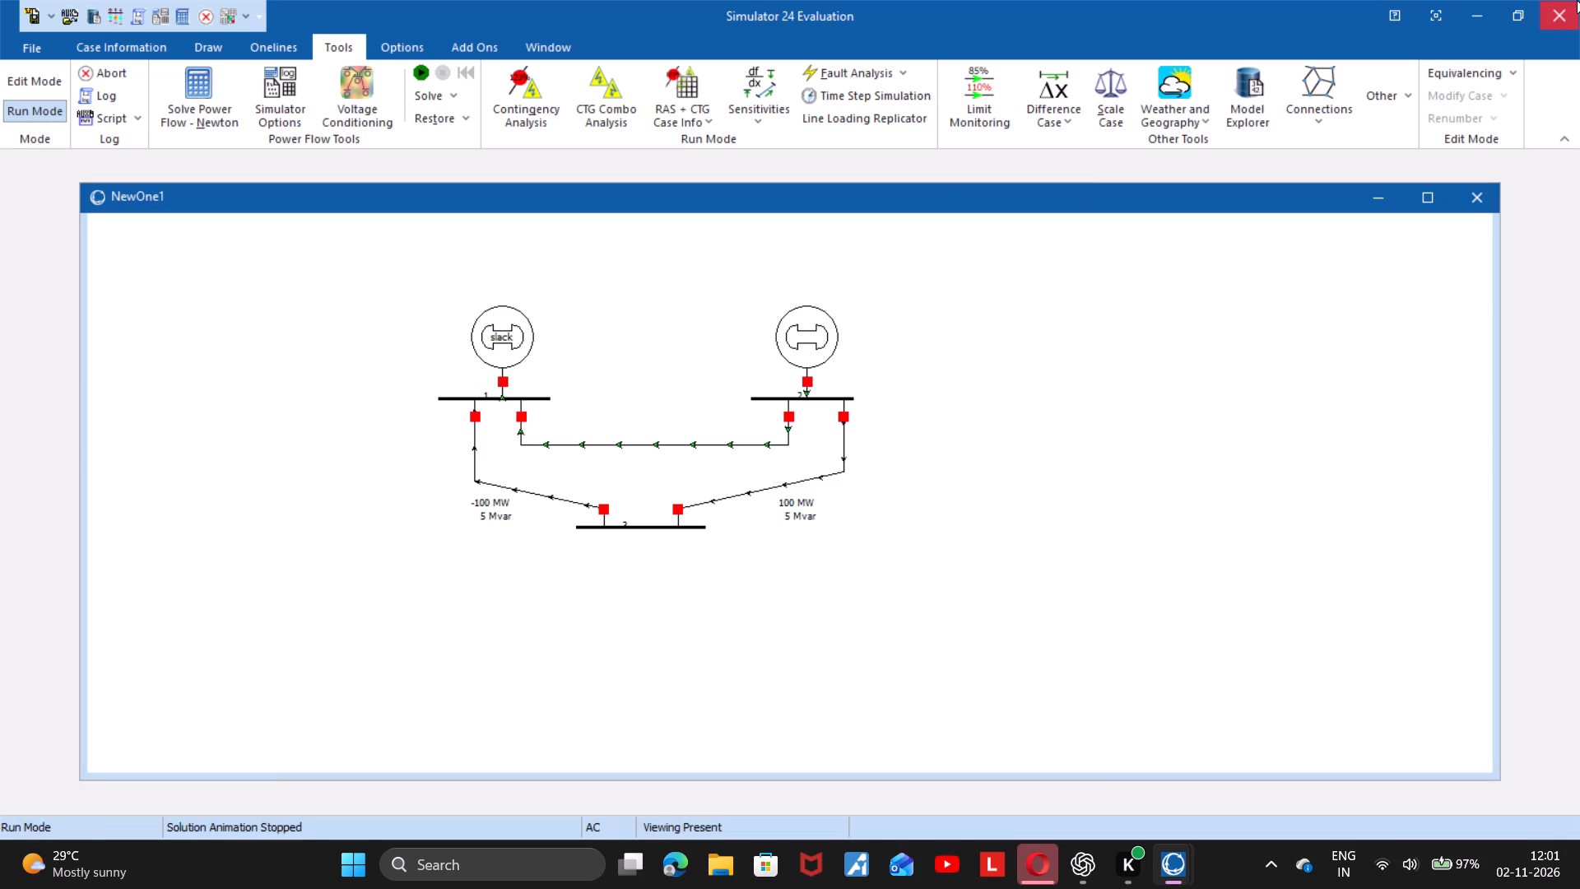
{"action": "left_click", "coordinate": [1577, 0]}
{"action": "left_click", "coordinate": [853, 465]}
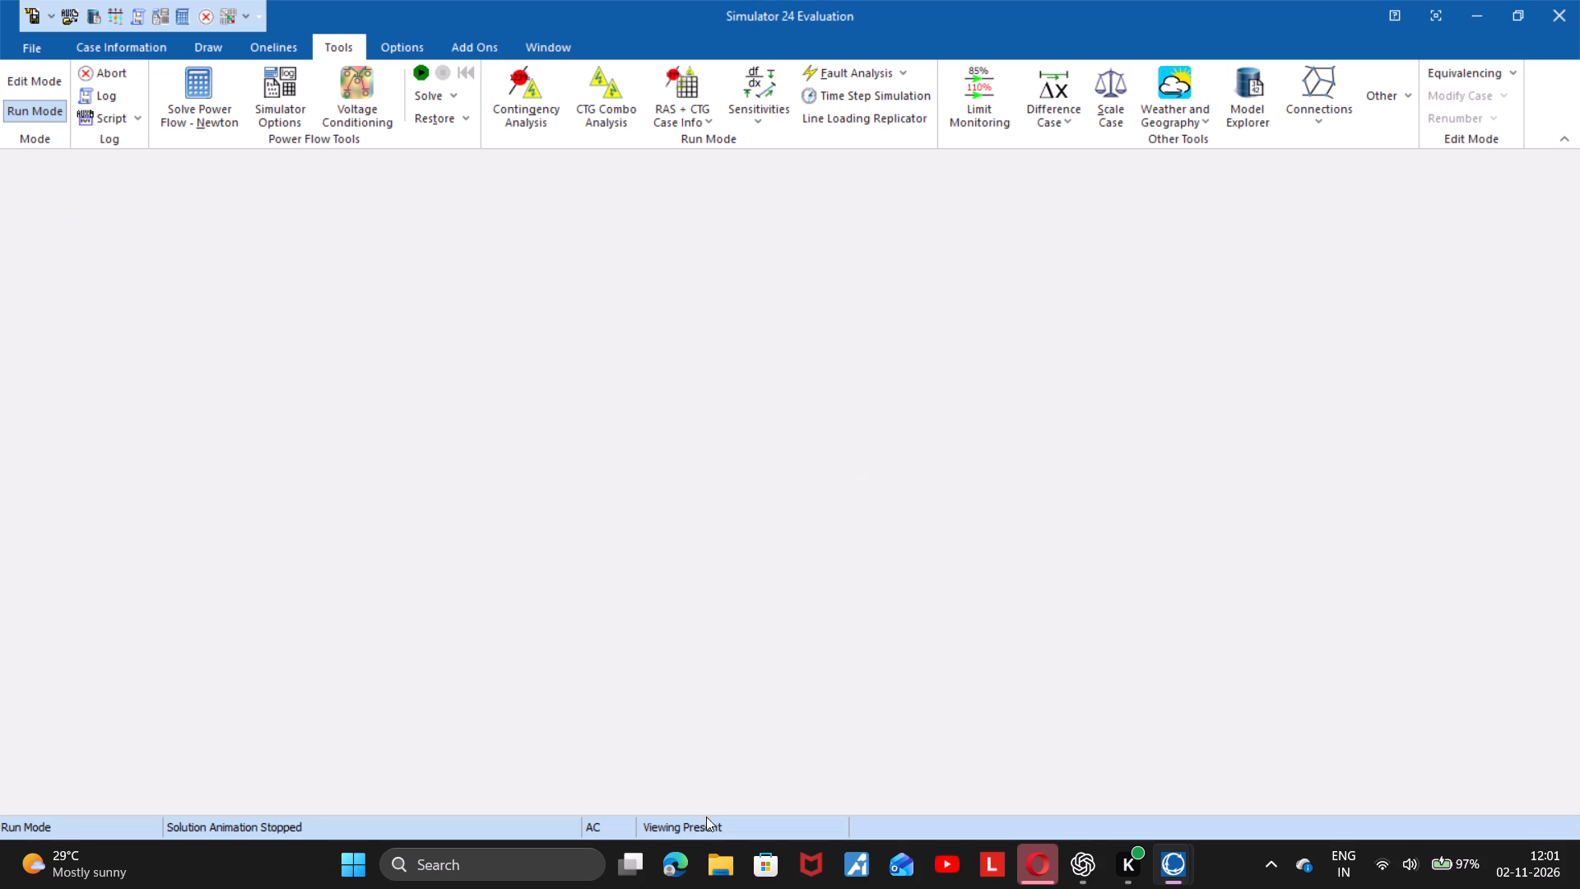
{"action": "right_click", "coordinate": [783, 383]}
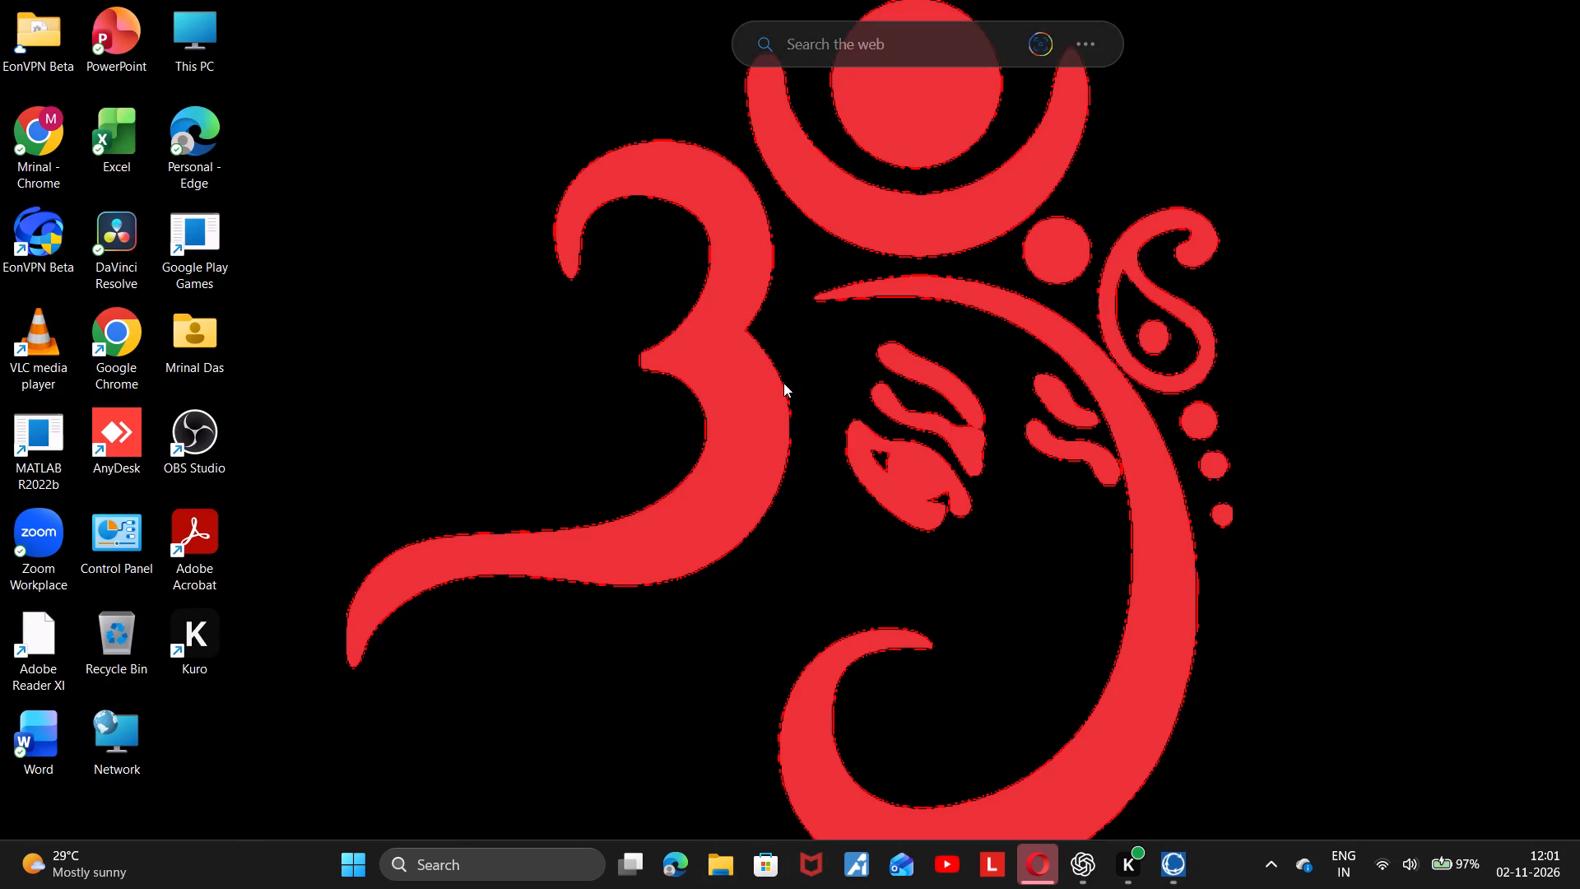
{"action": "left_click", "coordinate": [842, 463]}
Open Microsoft Edge and begin a web search from the new tab page.
{"action": "left_click", "coordinate": [667, 867]}
{"action": "left_click", "coordinate": [516, 236]}
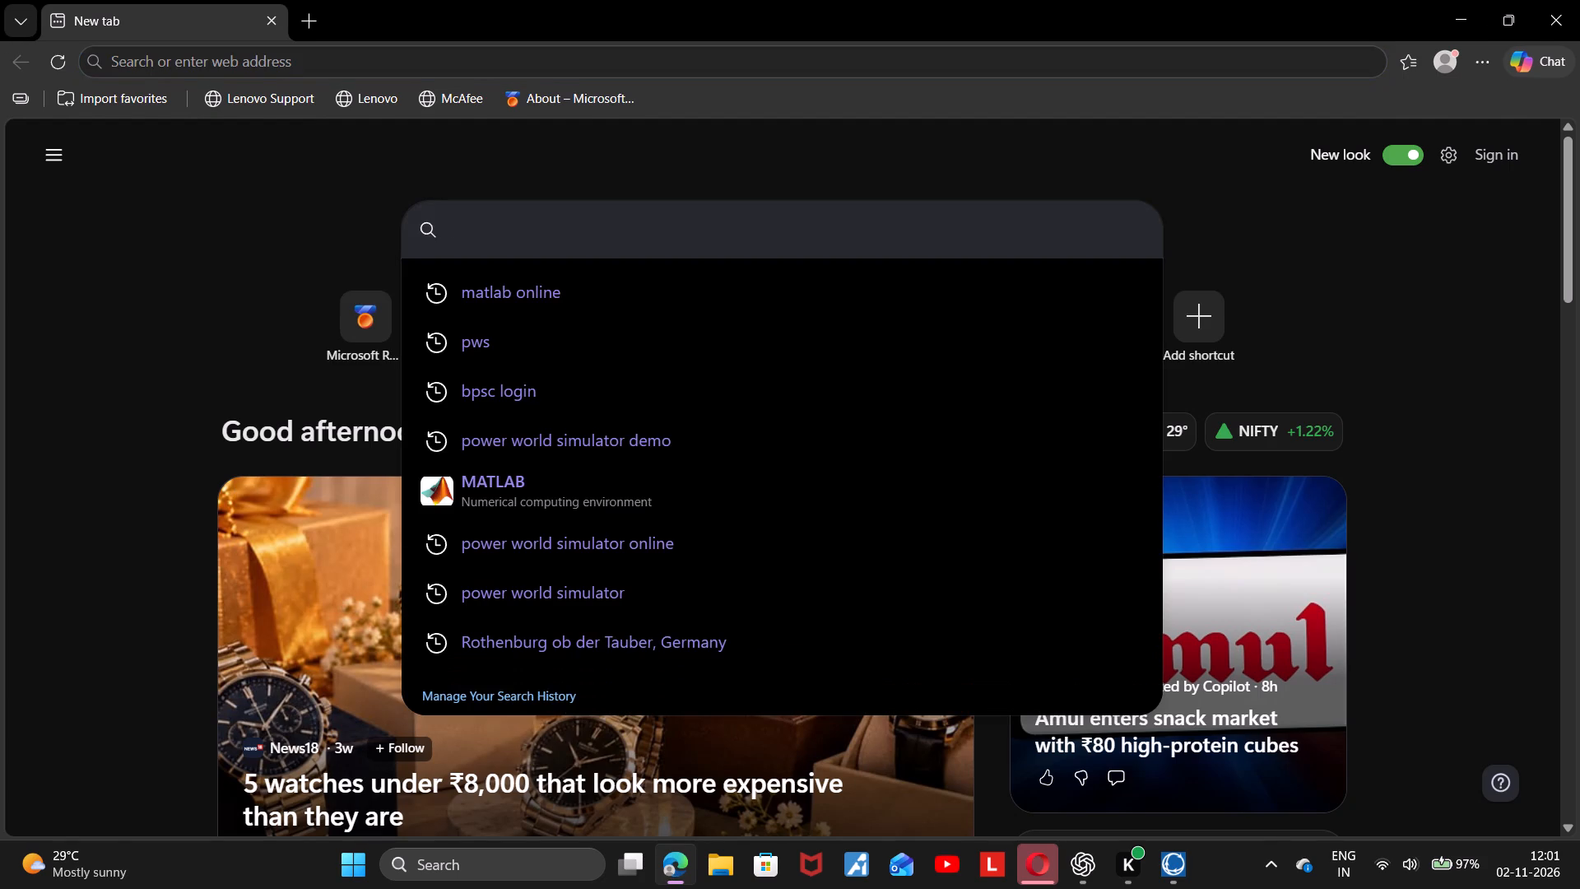